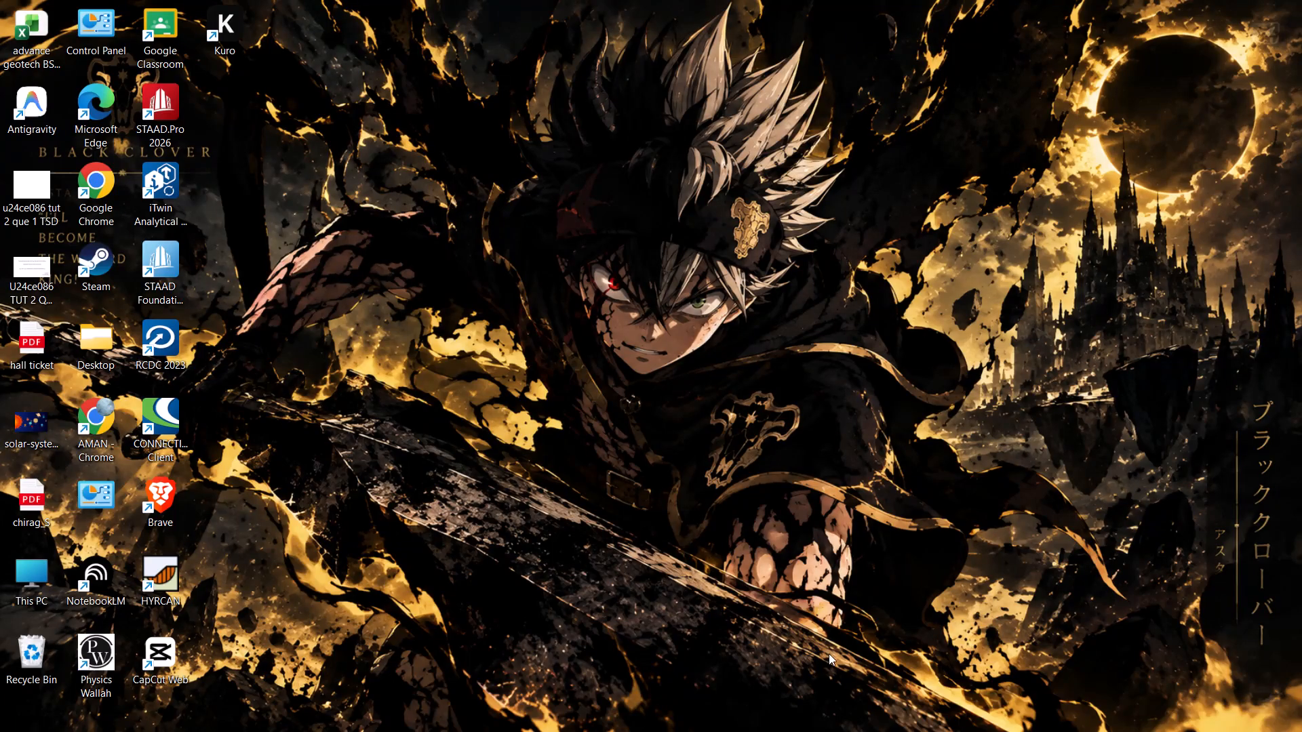
Launch Excel and open the recent workbook "advance geotech BSC tutorial" stored in D: » AGE.
{"action": "left_click", "coordinate": [519, 719]}
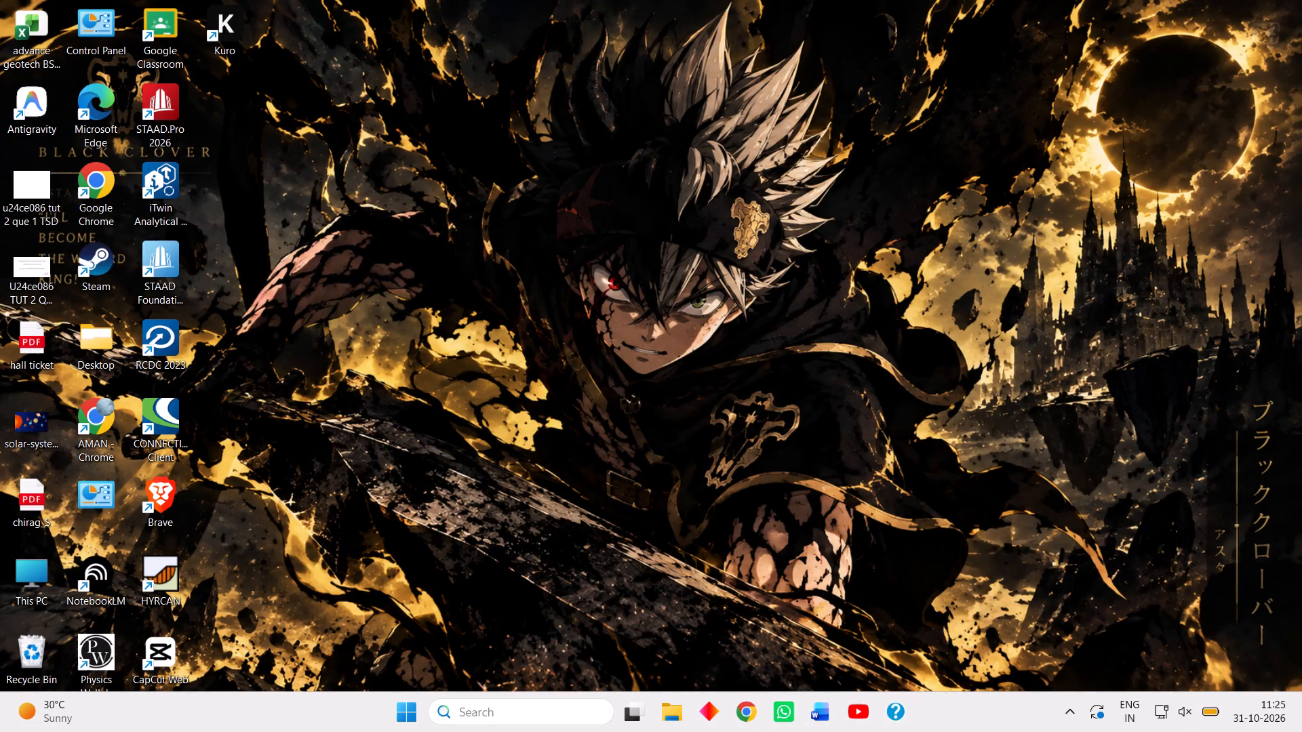
{"action": "left_click", "coordinate": [483, 149]}
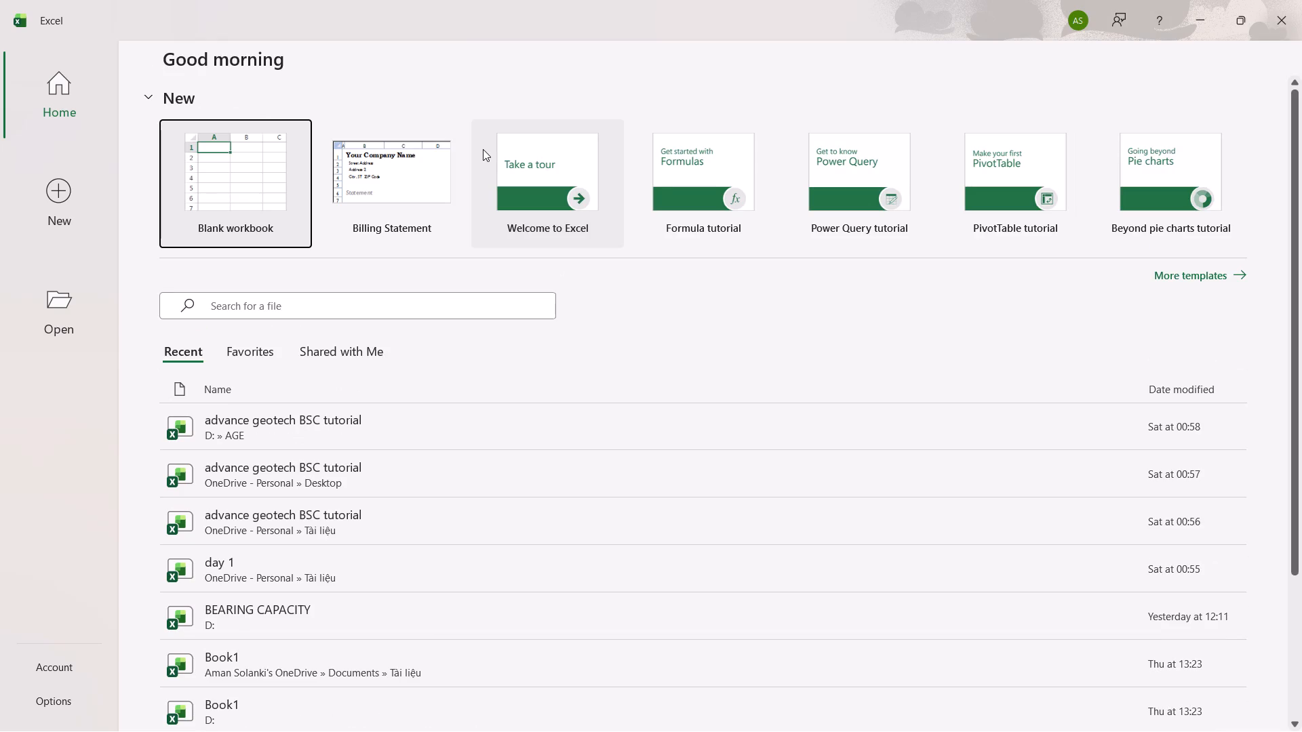
{"action": "double_click", "coordinate": [385, 416]}
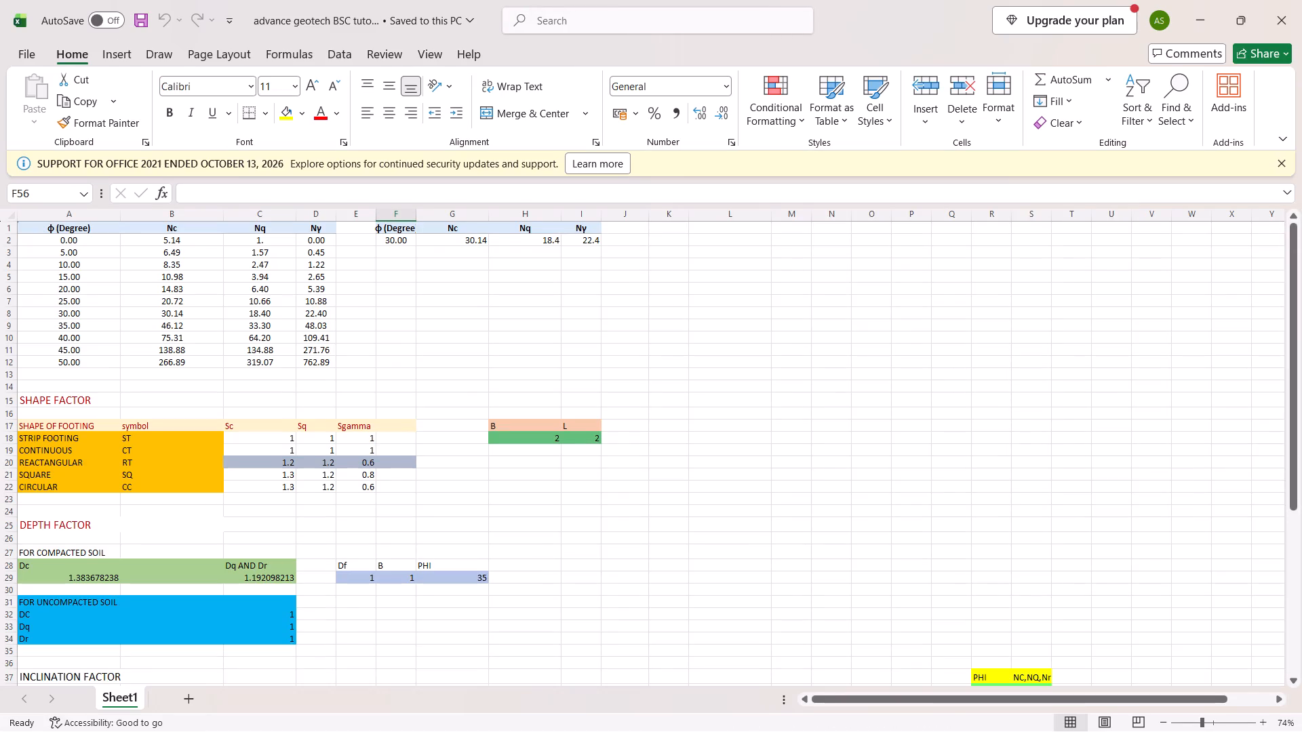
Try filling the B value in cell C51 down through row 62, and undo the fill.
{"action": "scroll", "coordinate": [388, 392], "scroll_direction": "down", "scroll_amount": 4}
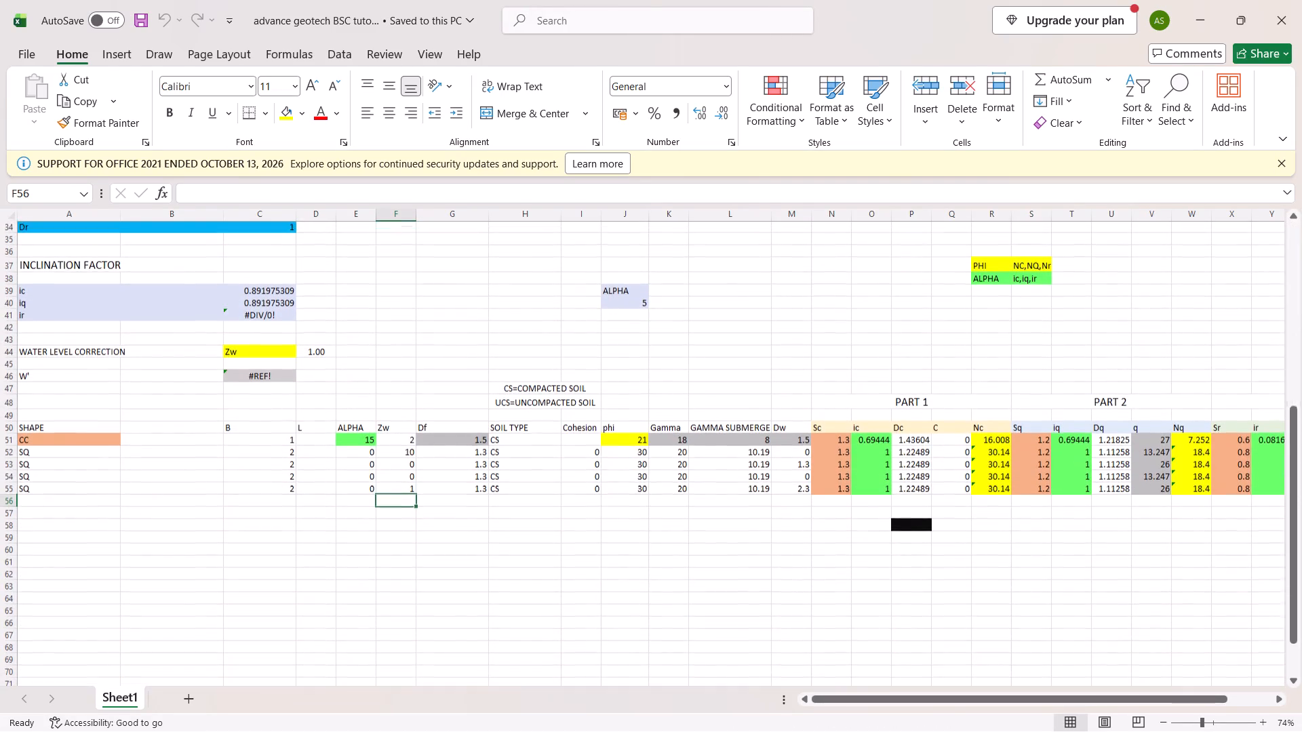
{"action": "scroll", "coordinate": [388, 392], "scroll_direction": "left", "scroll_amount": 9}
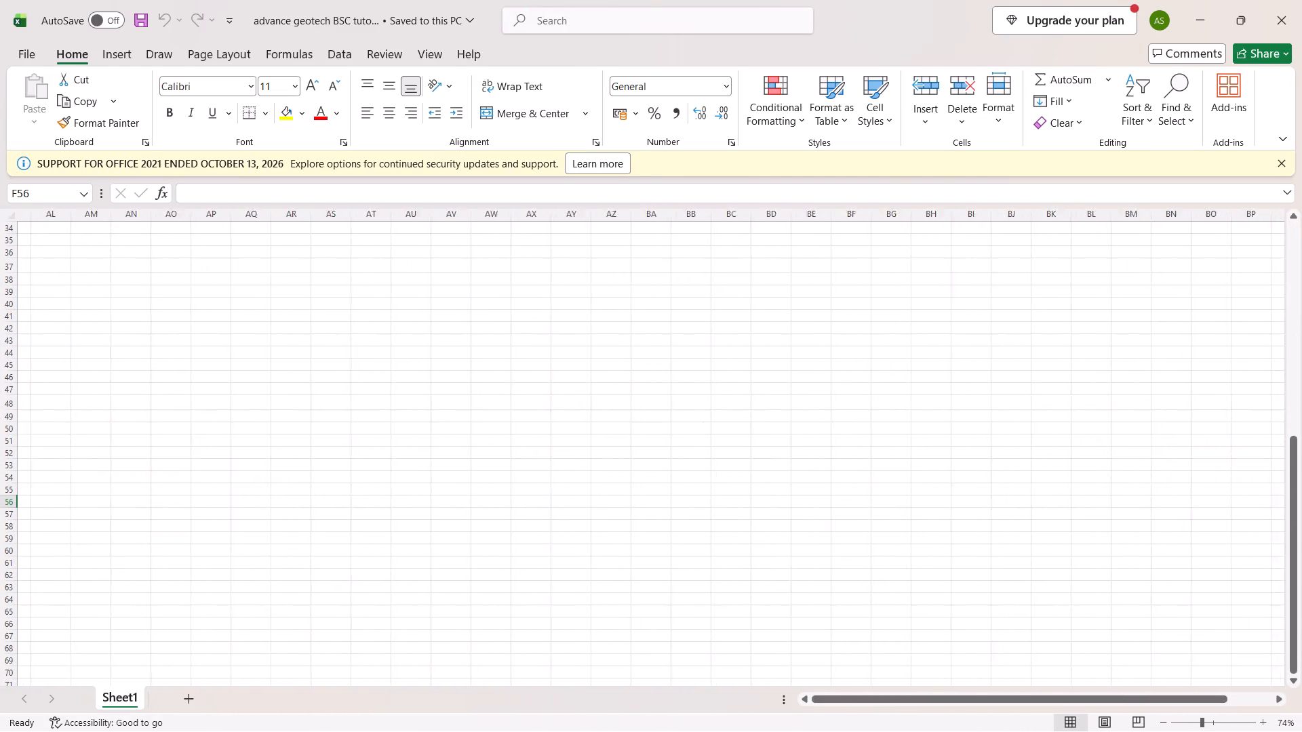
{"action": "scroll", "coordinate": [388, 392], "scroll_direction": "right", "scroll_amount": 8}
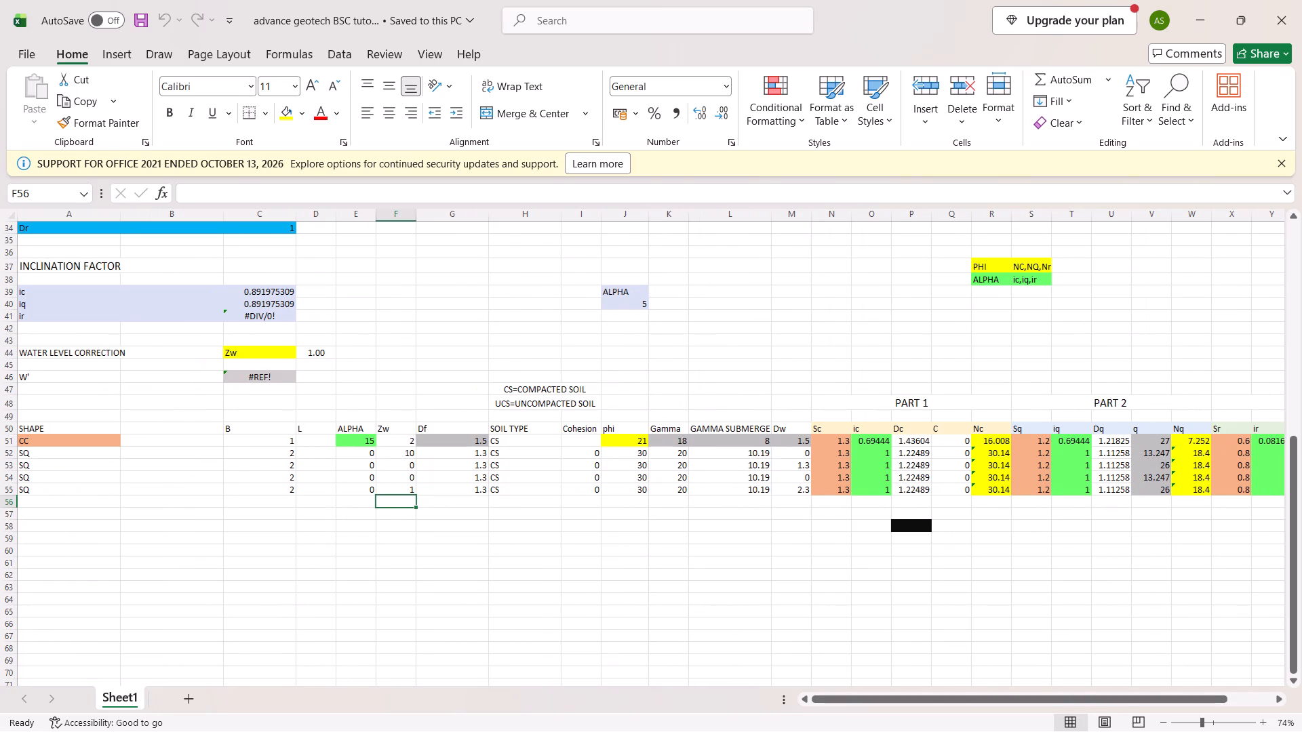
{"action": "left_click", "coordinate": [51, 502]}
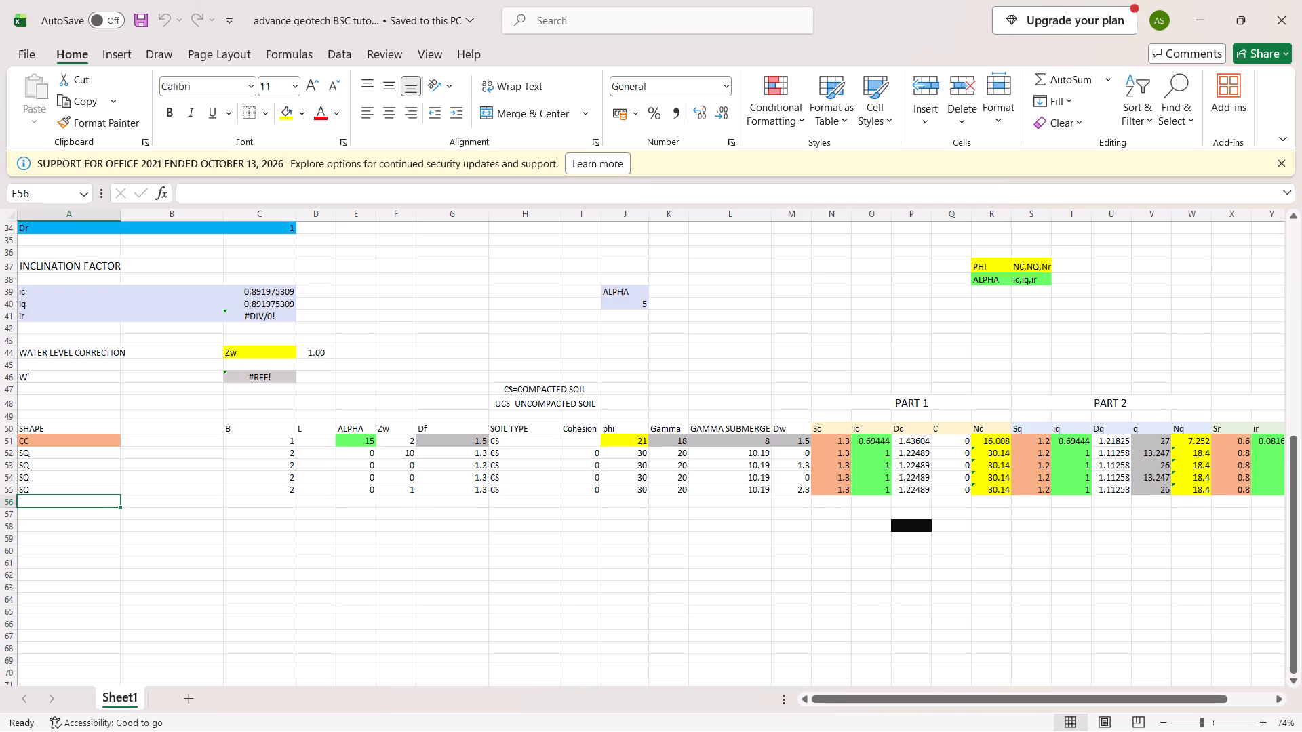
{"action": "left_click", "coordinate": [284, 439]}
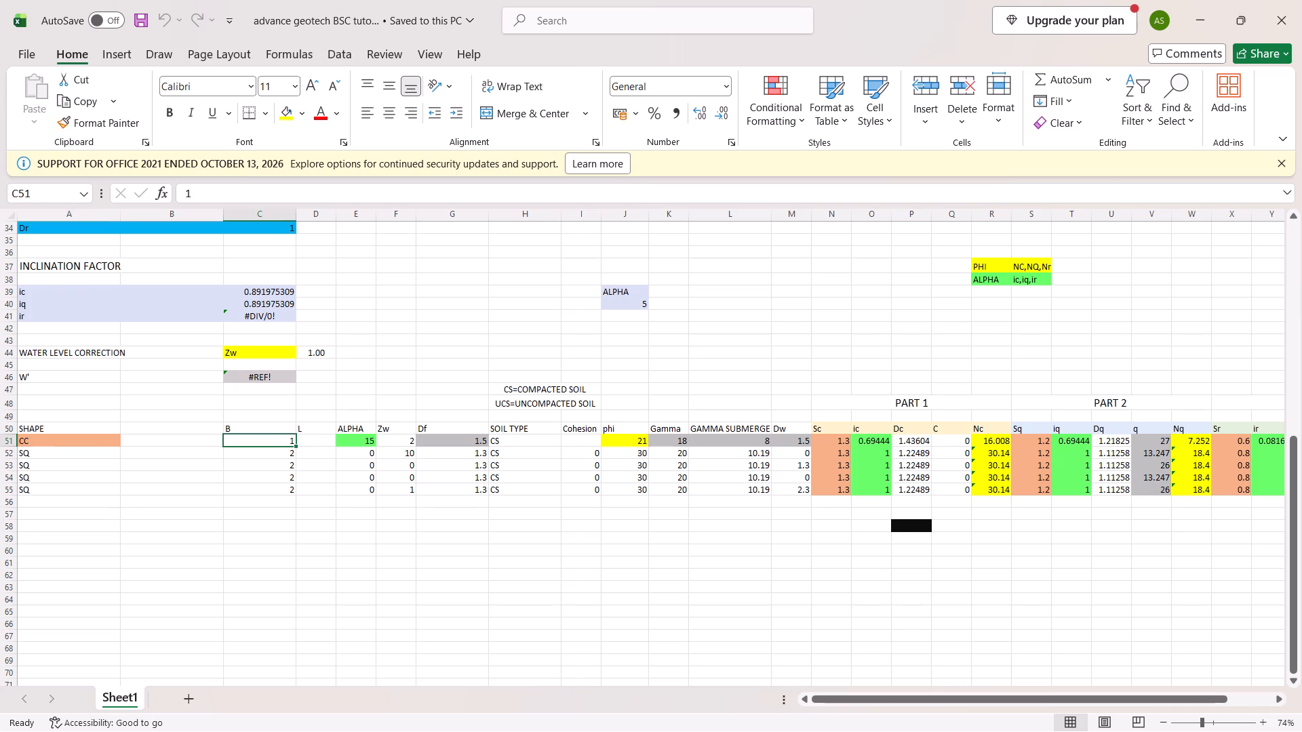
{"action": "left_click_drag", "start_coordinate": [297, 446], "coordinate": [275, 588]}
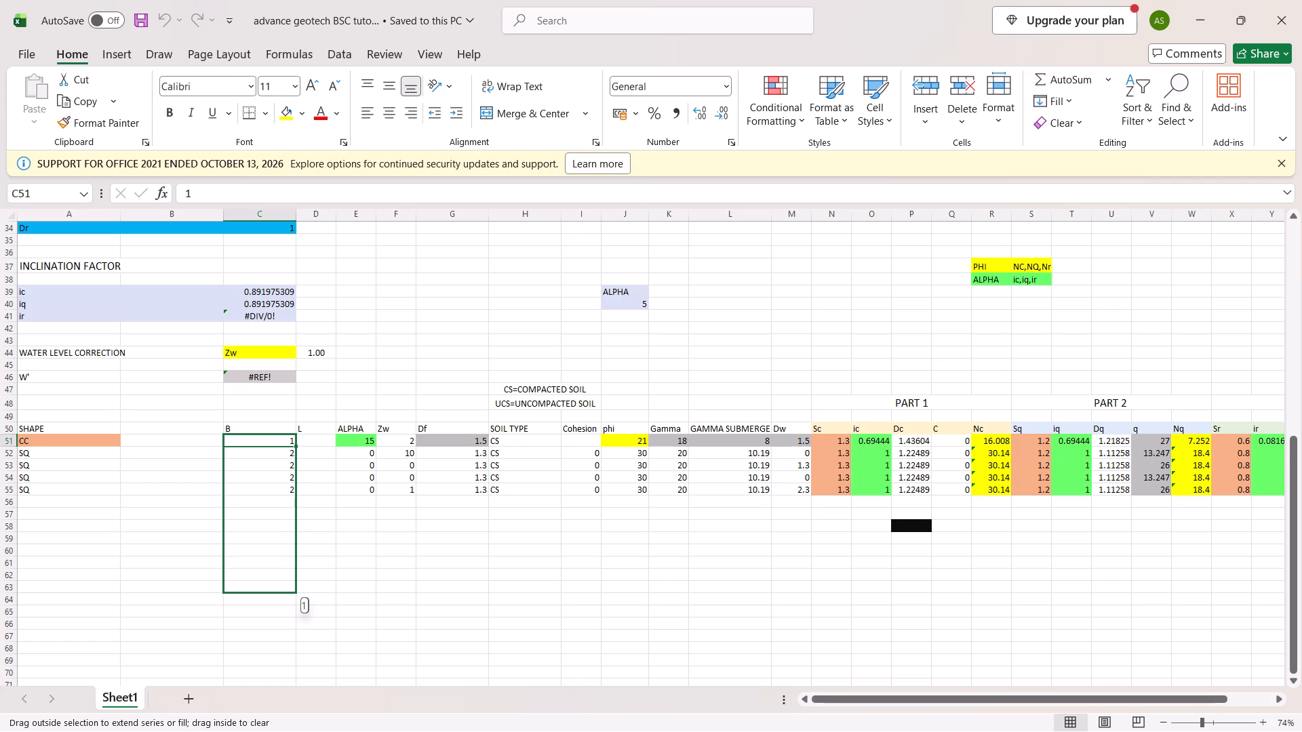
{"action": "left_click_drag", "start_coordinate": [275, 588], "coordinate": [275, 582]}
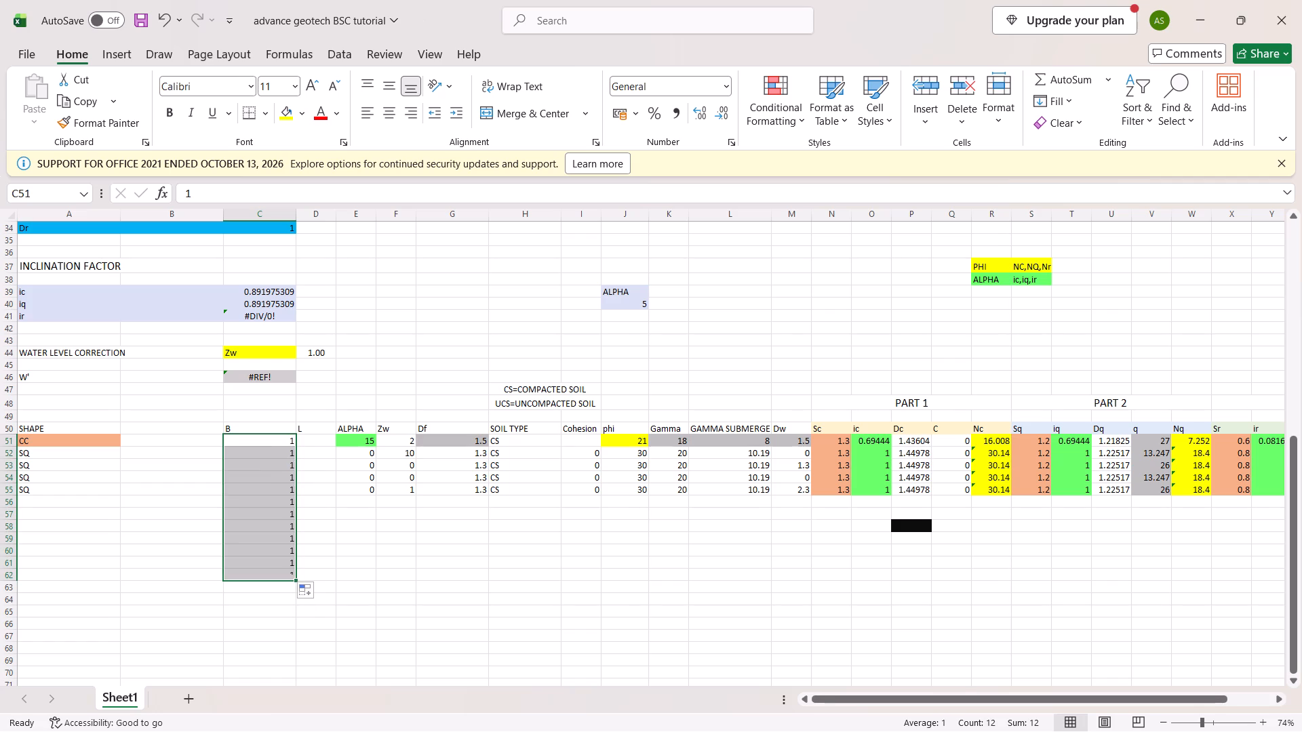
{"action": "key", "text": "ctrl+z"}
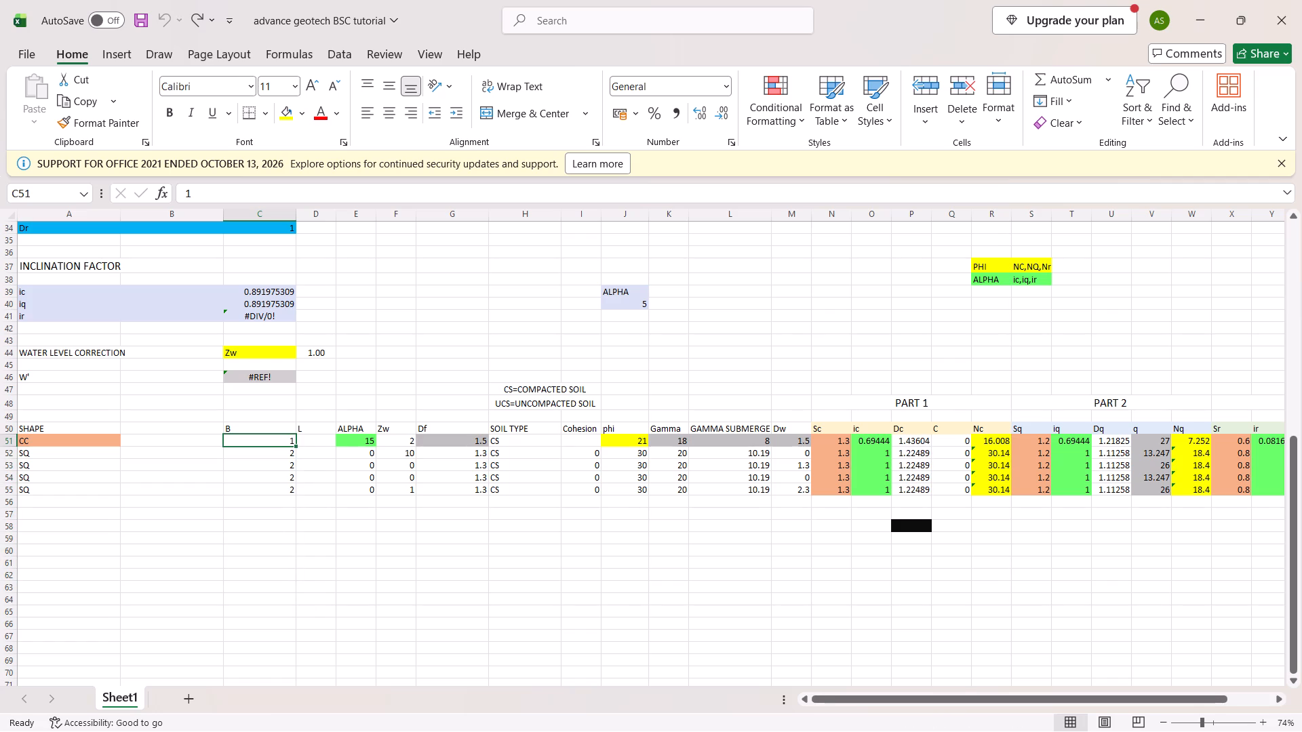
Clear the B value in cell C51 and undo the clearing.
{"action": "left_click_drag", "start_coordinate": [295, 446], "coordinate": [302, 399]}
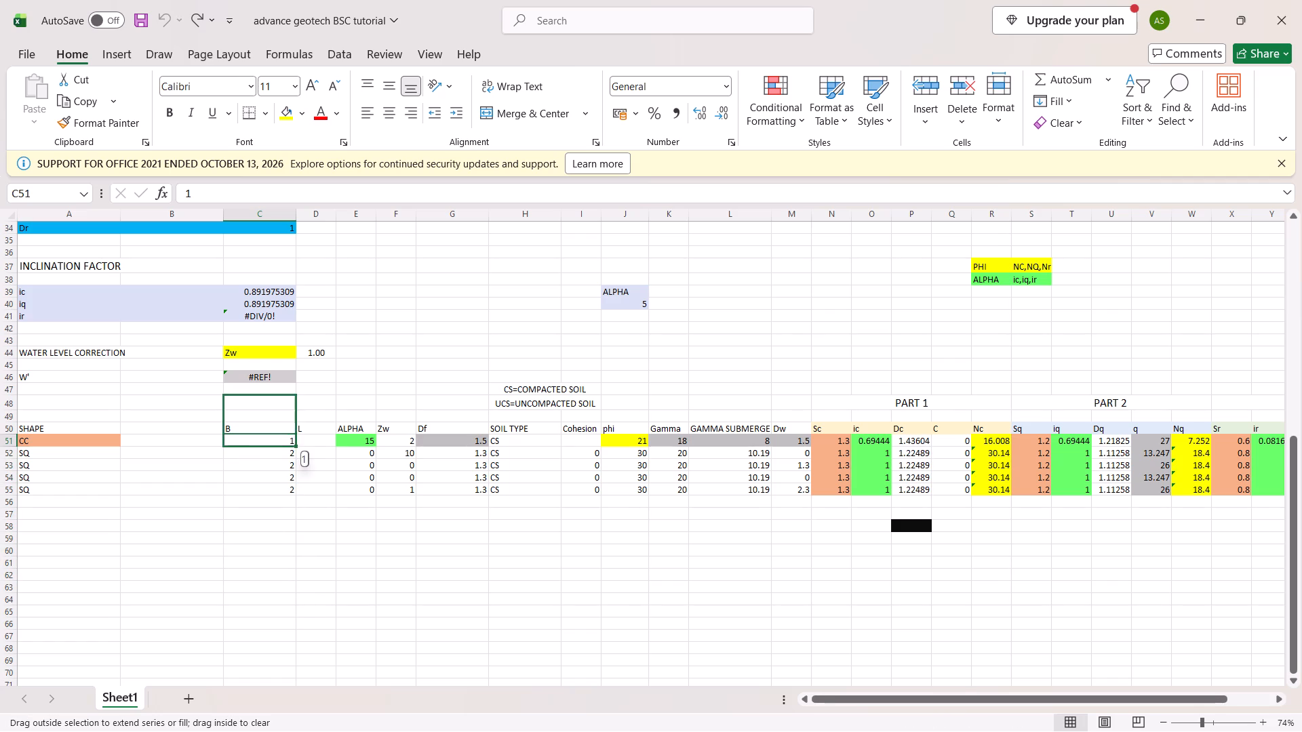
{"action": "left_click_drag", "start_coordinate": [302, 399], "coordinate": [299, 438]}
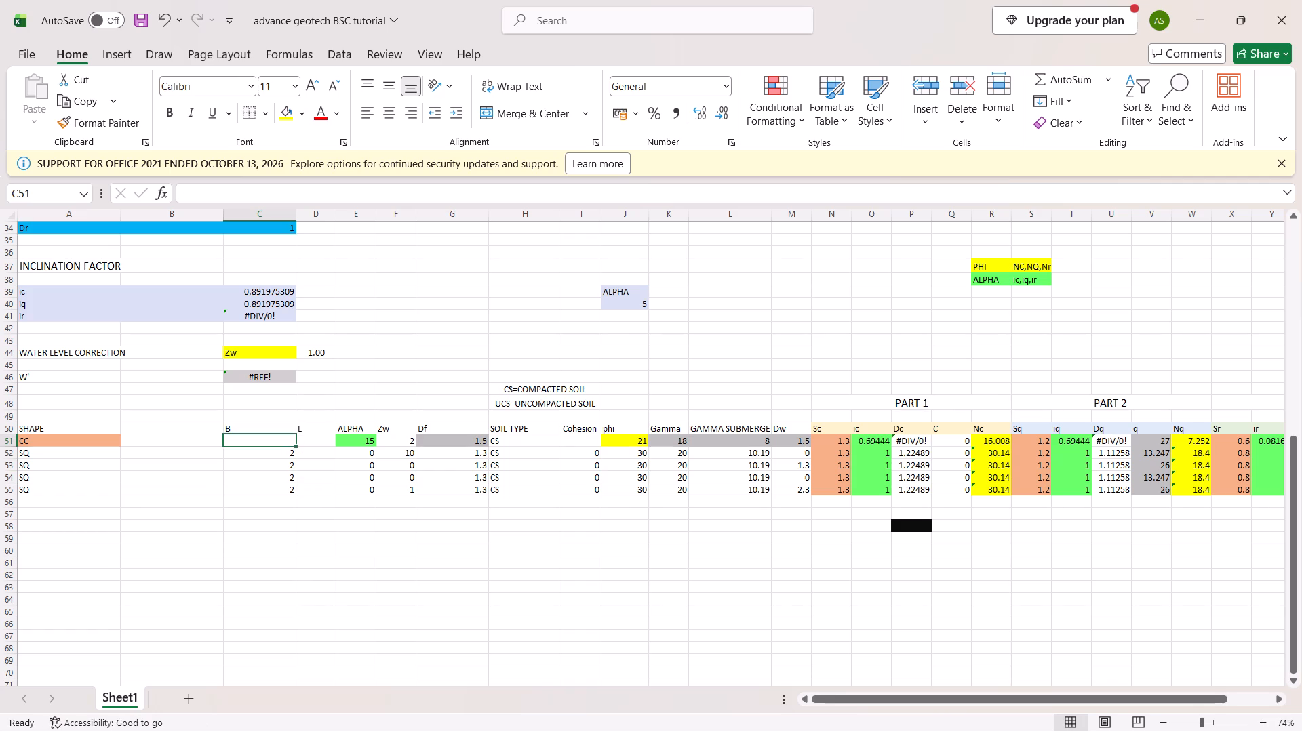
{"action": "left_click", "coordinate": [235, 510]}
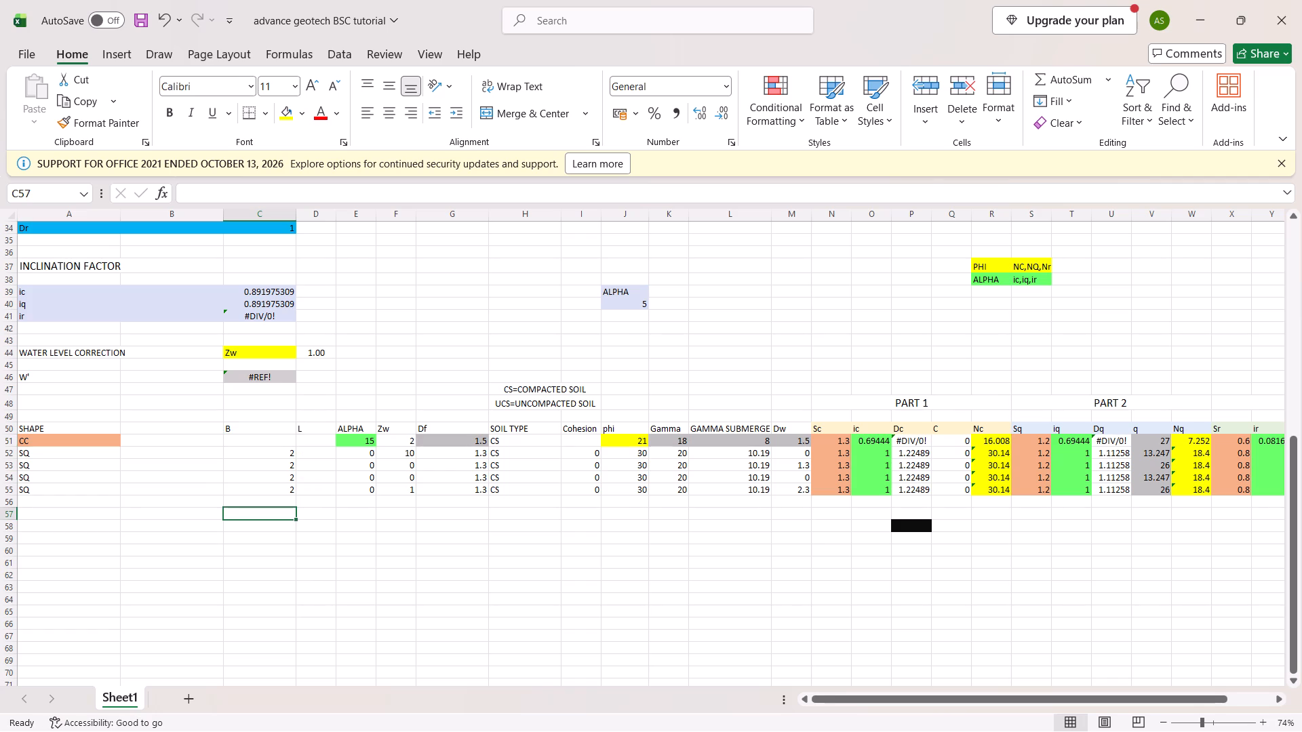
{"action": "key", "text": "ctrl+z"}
Enter RT as the footing shape in cell A56, the first empty row of the bearing capacity table.
{"action": "left_click", "coordinate": [37, 505]}
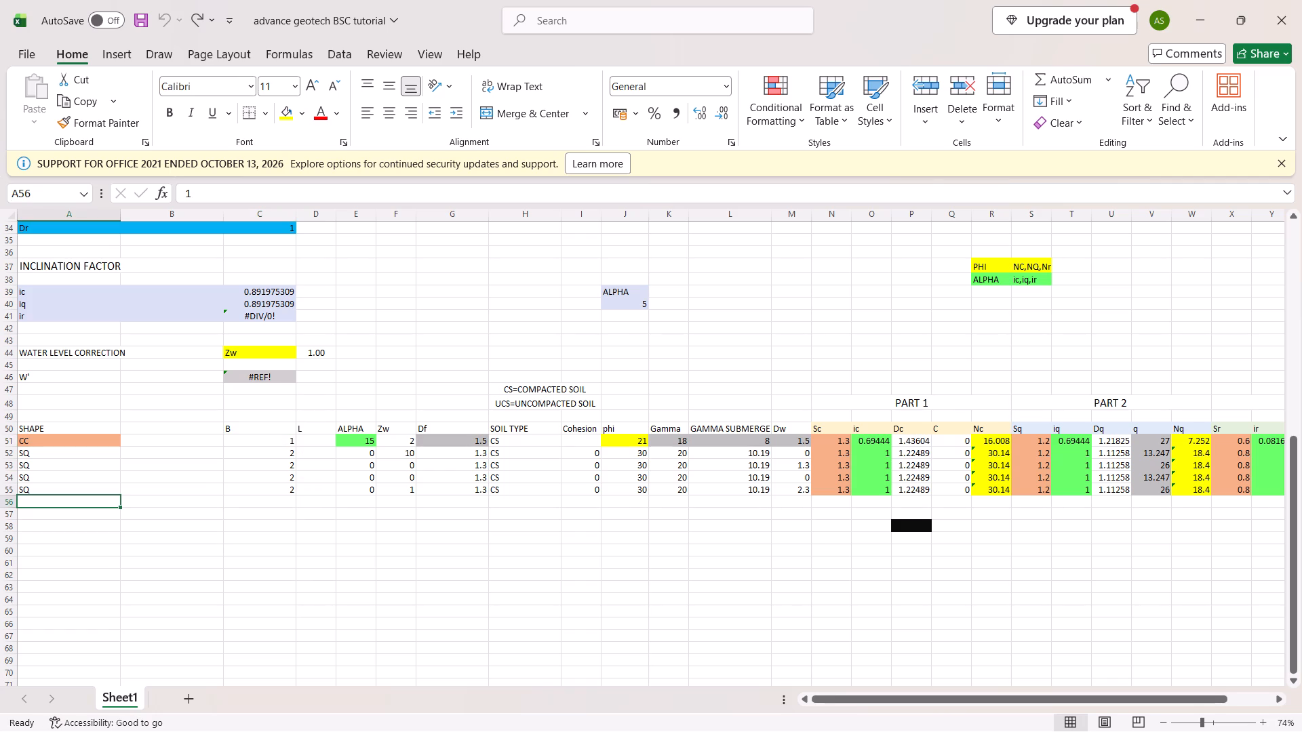
{"action": "key", "text": "r"}
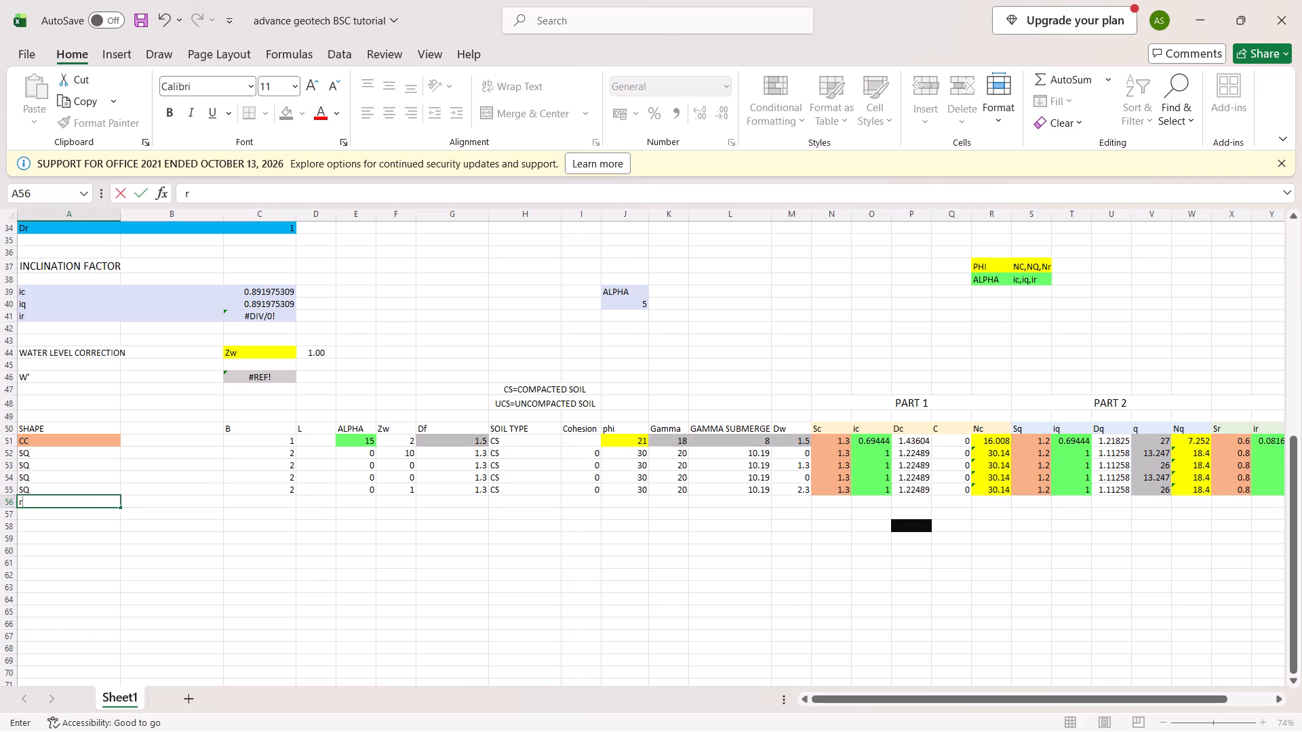
{"action": "key", "text": "t"}
{"action": "key", "text": "BackSpace"}
{"action": "key", "text": "BackSpace"}
{"action": "type", "text": "RT"}
{"action": "key", "text": "Return"}
In row 56, enter 2 for the width B in column C and 3 for ALPHA in column E.
{"action": "scroll", "coordinate": [108, 490], "scroll_direction": "up", "scroll_amount": 3}
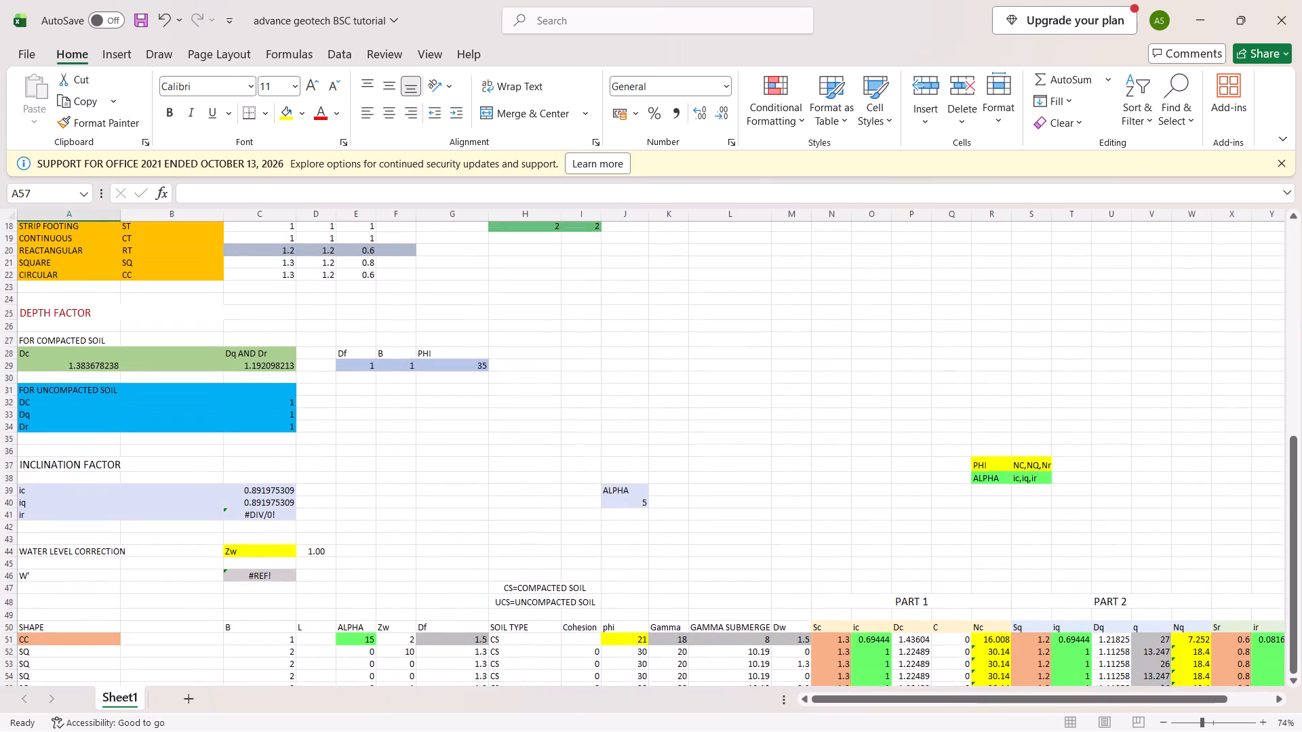
{"action": "scroll", "coordinate": [108, 490], "scroll_direction": "down", "scroll_amount": 2}
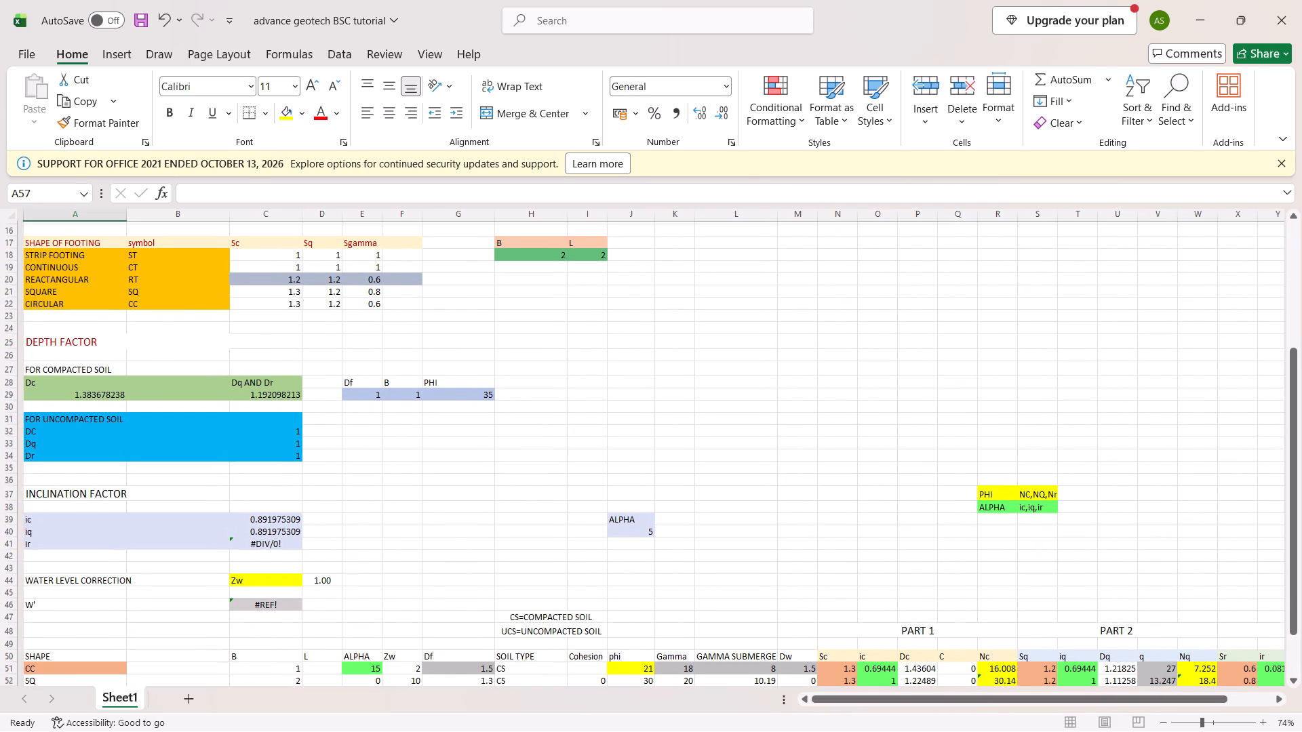
{"action": "scroll", "coordinate": [108, 490], "scroll_direction": "down", "scroll_amount": 2}
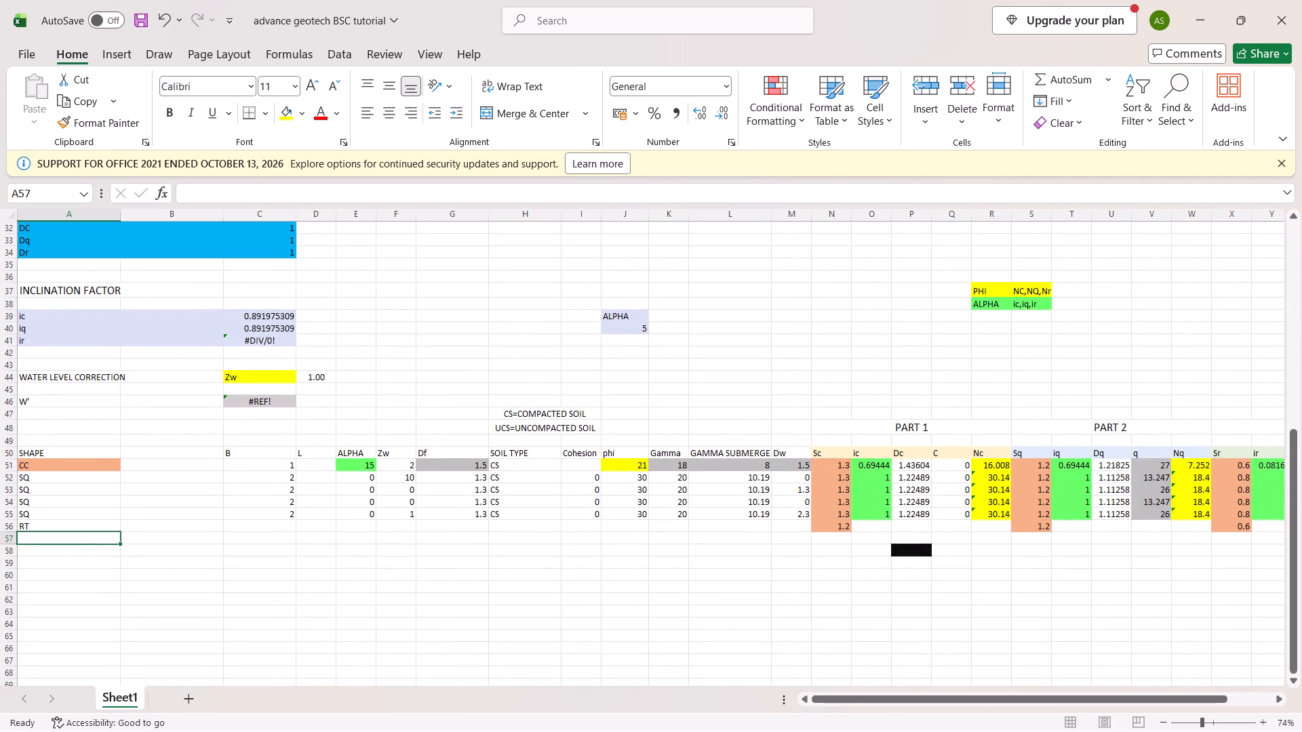
{"action": "left_click", "coordinate": [277, 527]}
{"action": "key", "text": "2"}
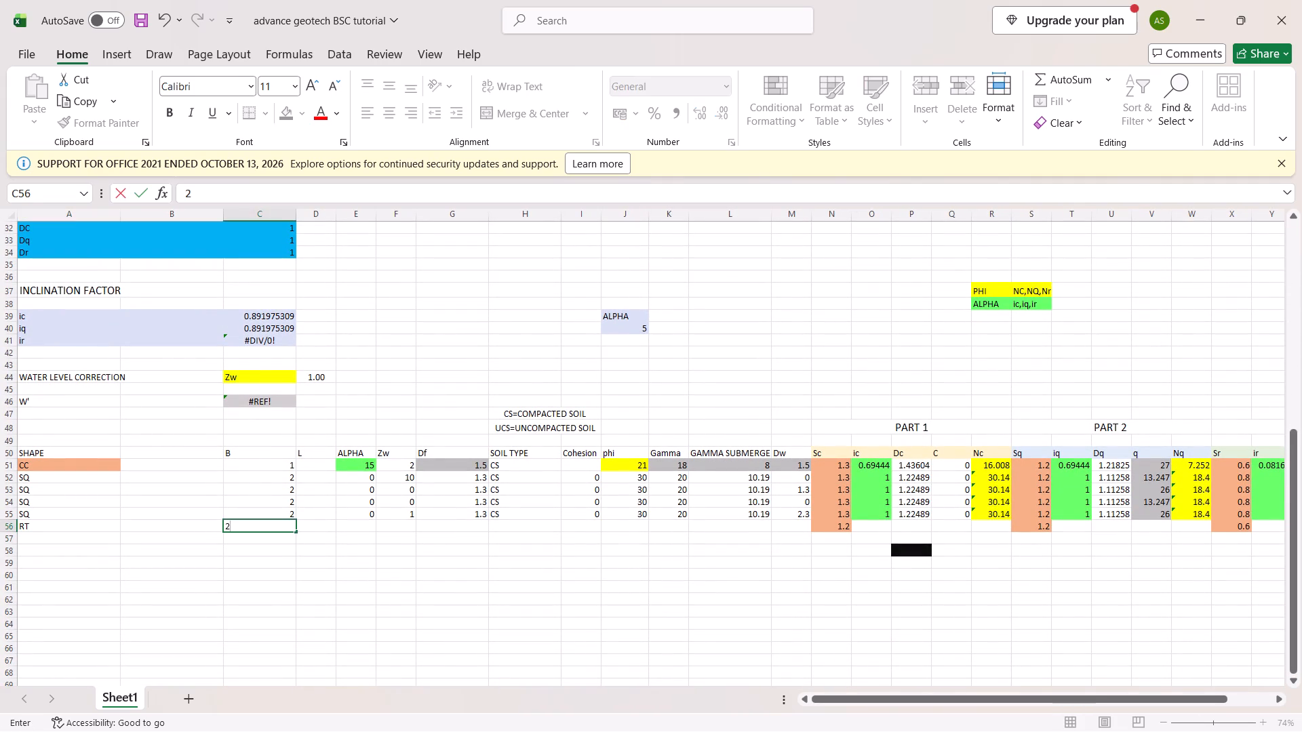
{"action": "key", "text": "Right"}
{"action": "key", "text": "Right"}
{"action": "key", "text": "3"}
{"action": "key", "text": "Right"}
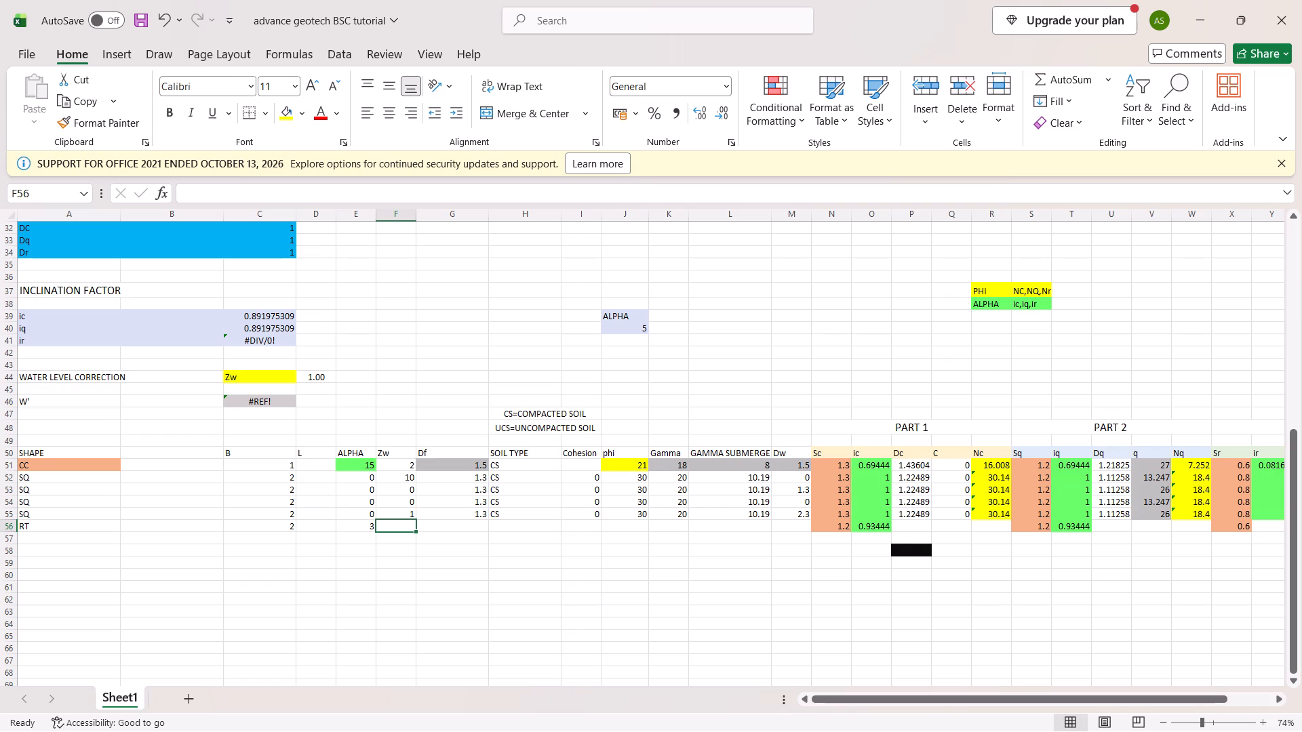
In row 56, enter 2 for Zw and 1.5 for Df.
{"action": "key", "text": "2"}
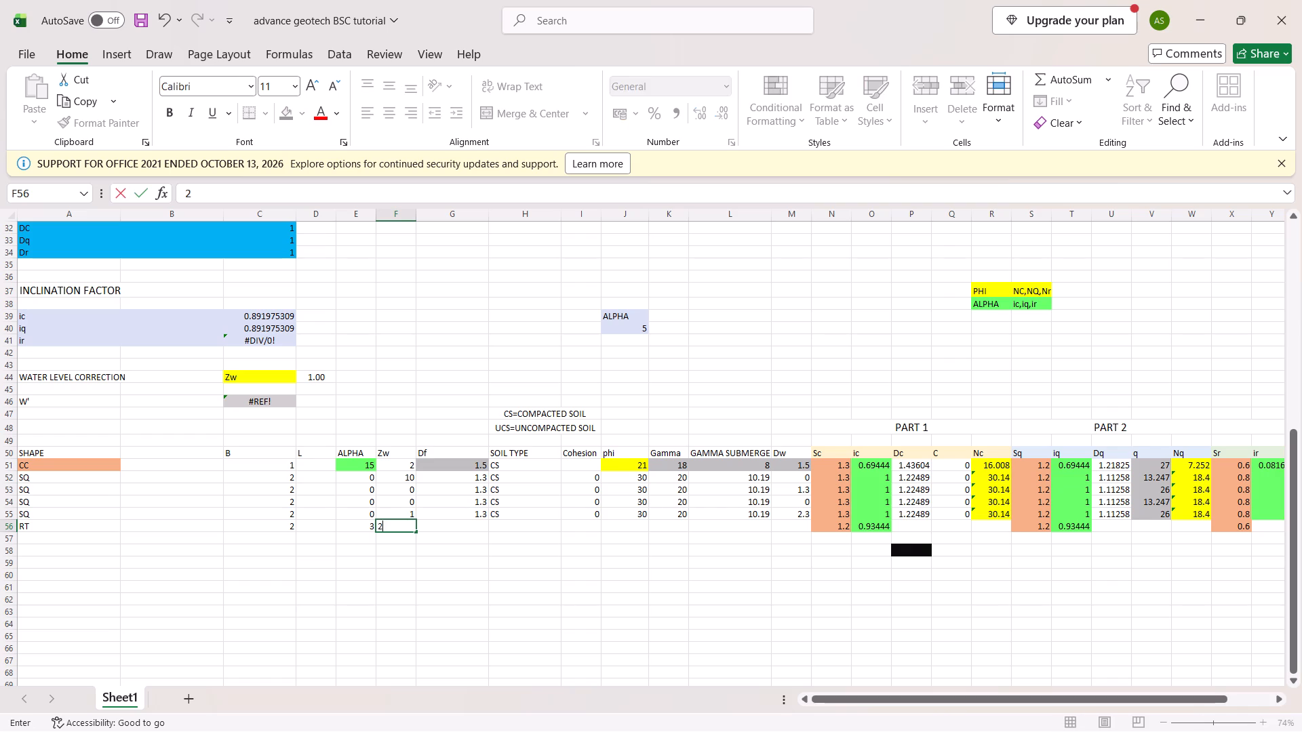
{"action": "key", "text": "Right"}
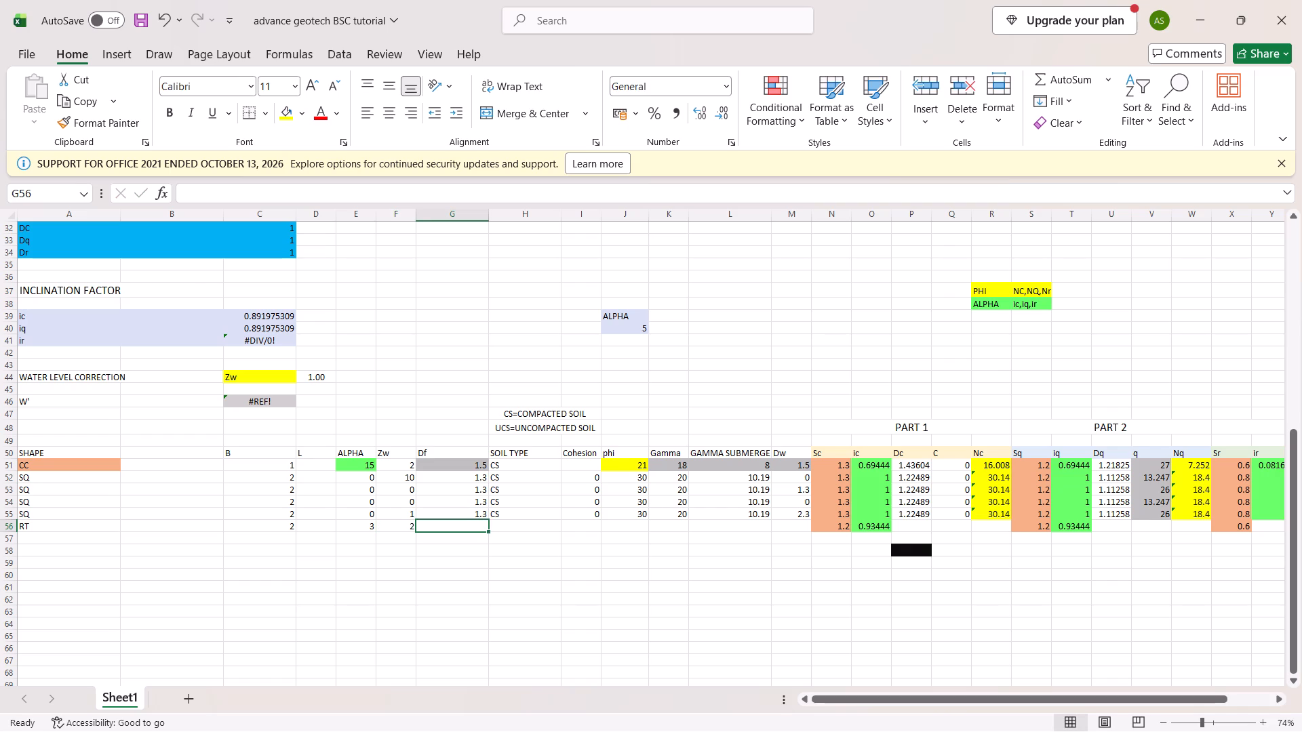
{"action": "type", "text": "1."}
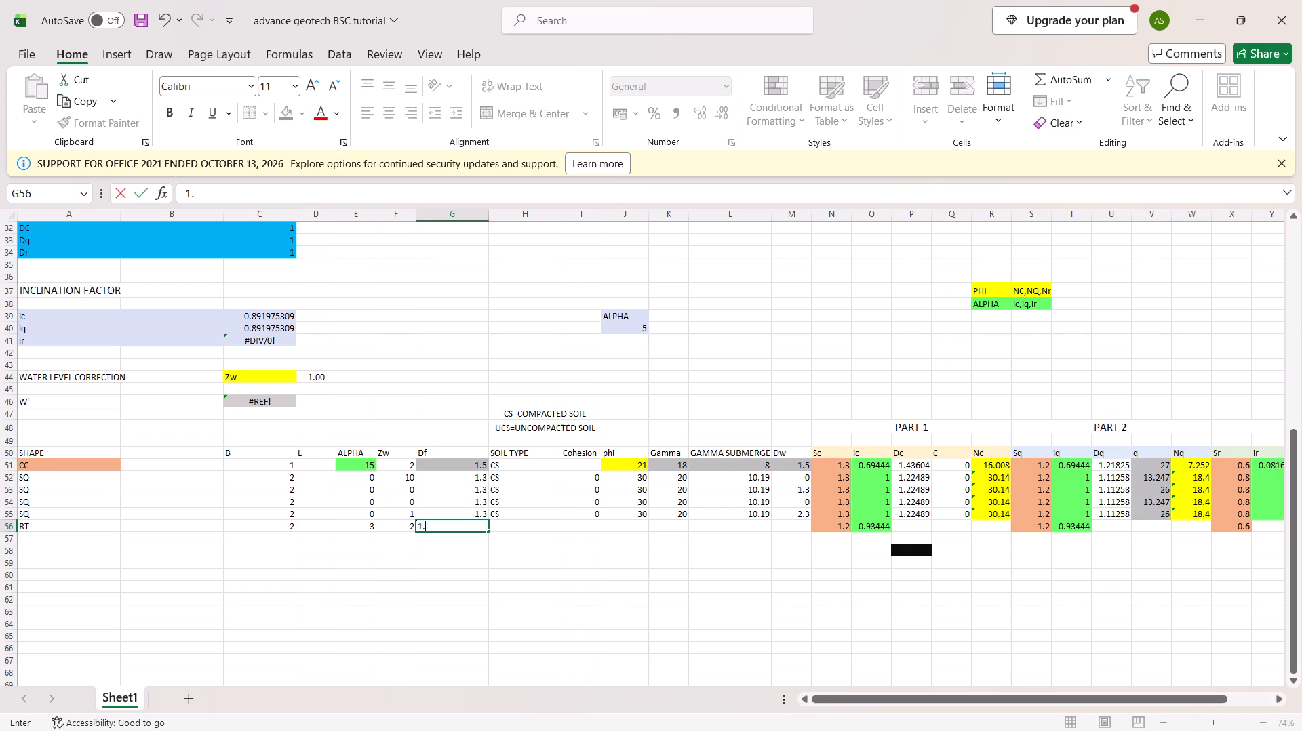
{"action": "key", "text": "5"}
{"action": "key", "text": "Right"}
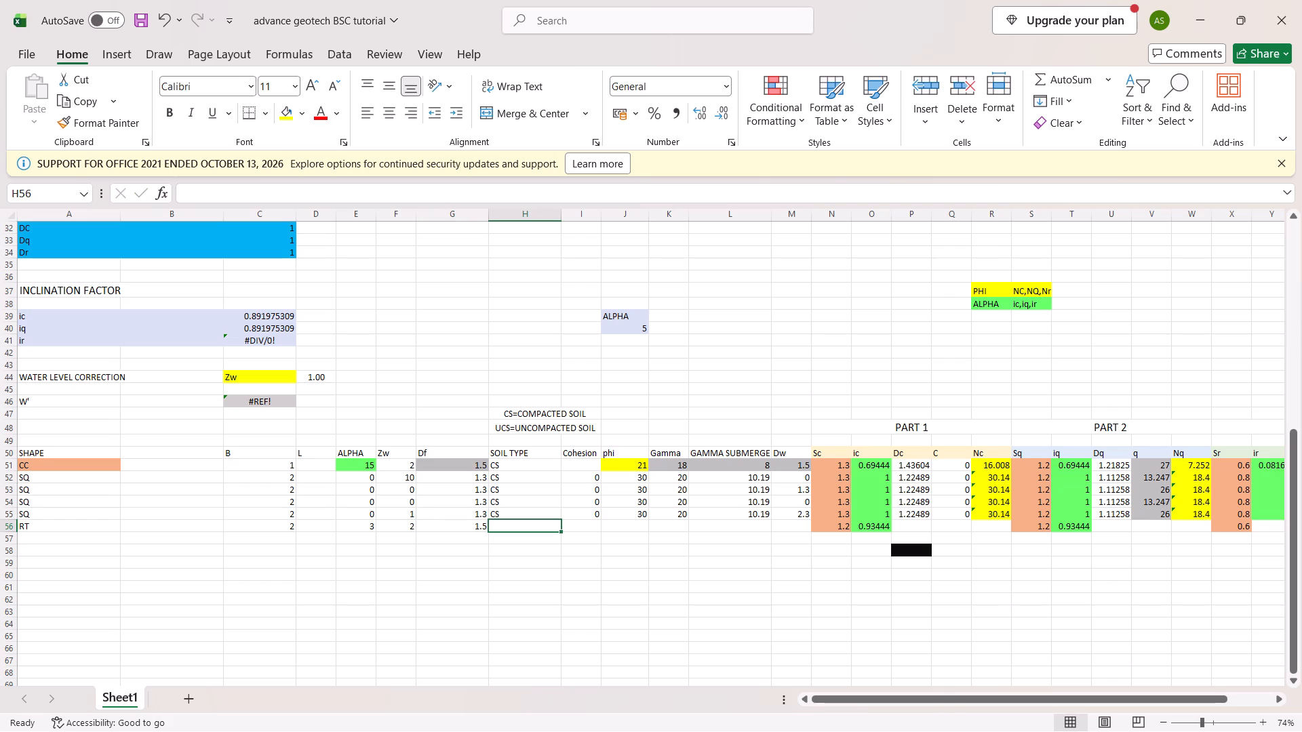
In row 56, enter UCS as the soil type and 10 as the cohesion.
{"action": "key", "text": "u"}
{"action": "type", "text": "CS"}
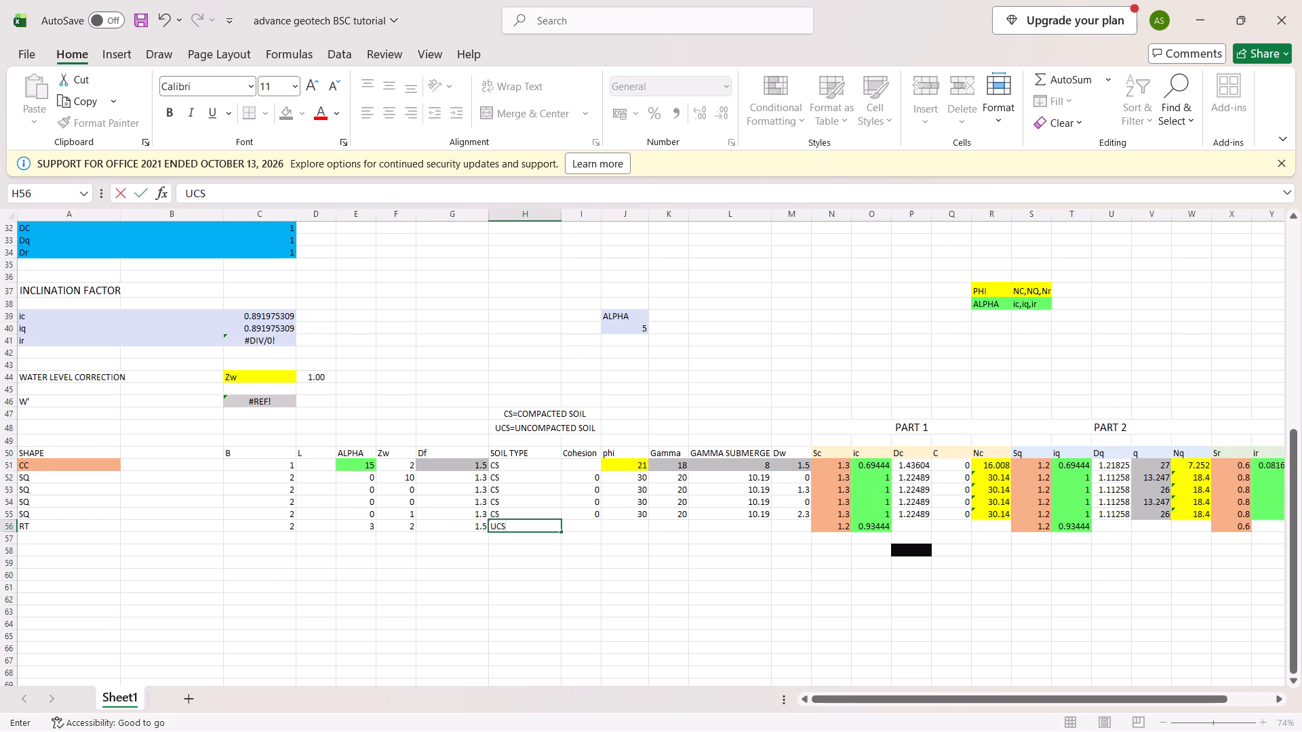
{"action": "key", "text": "Return"}
{"action": "key", "text": "Up"}
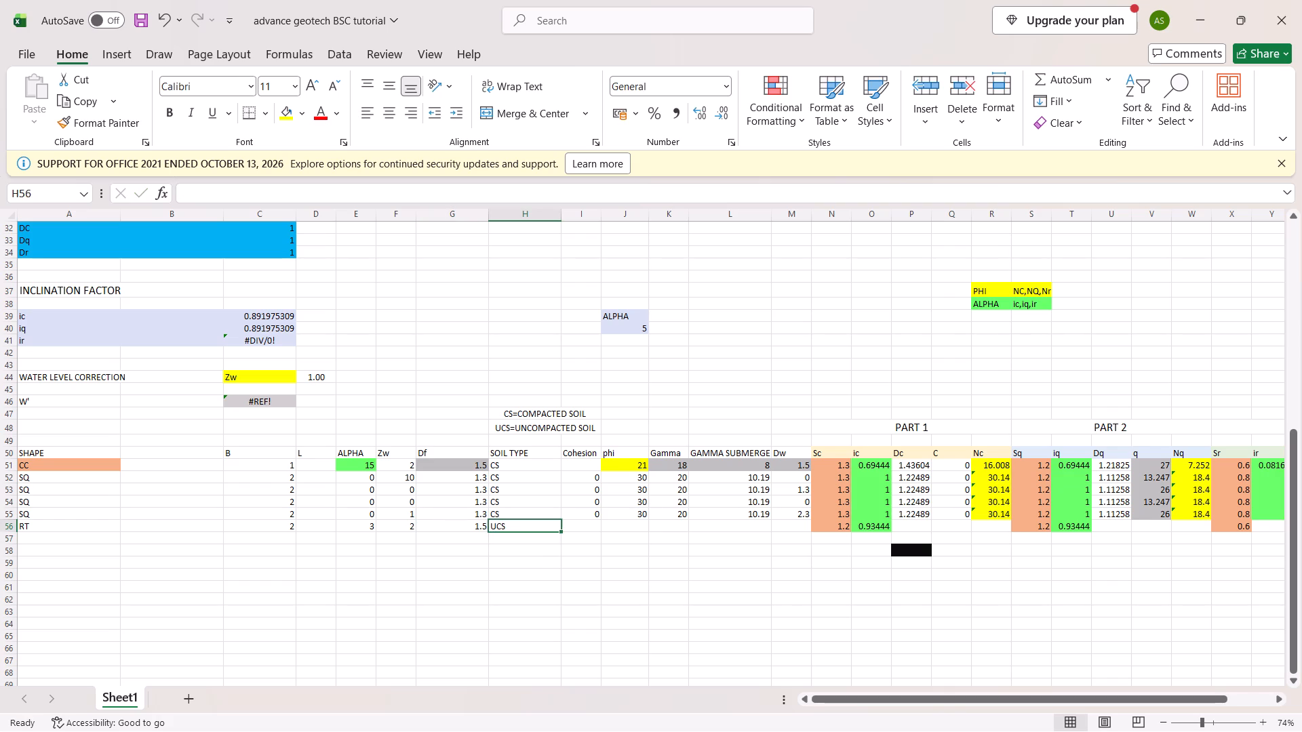
{"action": "key", "text": "Right"}
{"action": "type", "text": "10"}
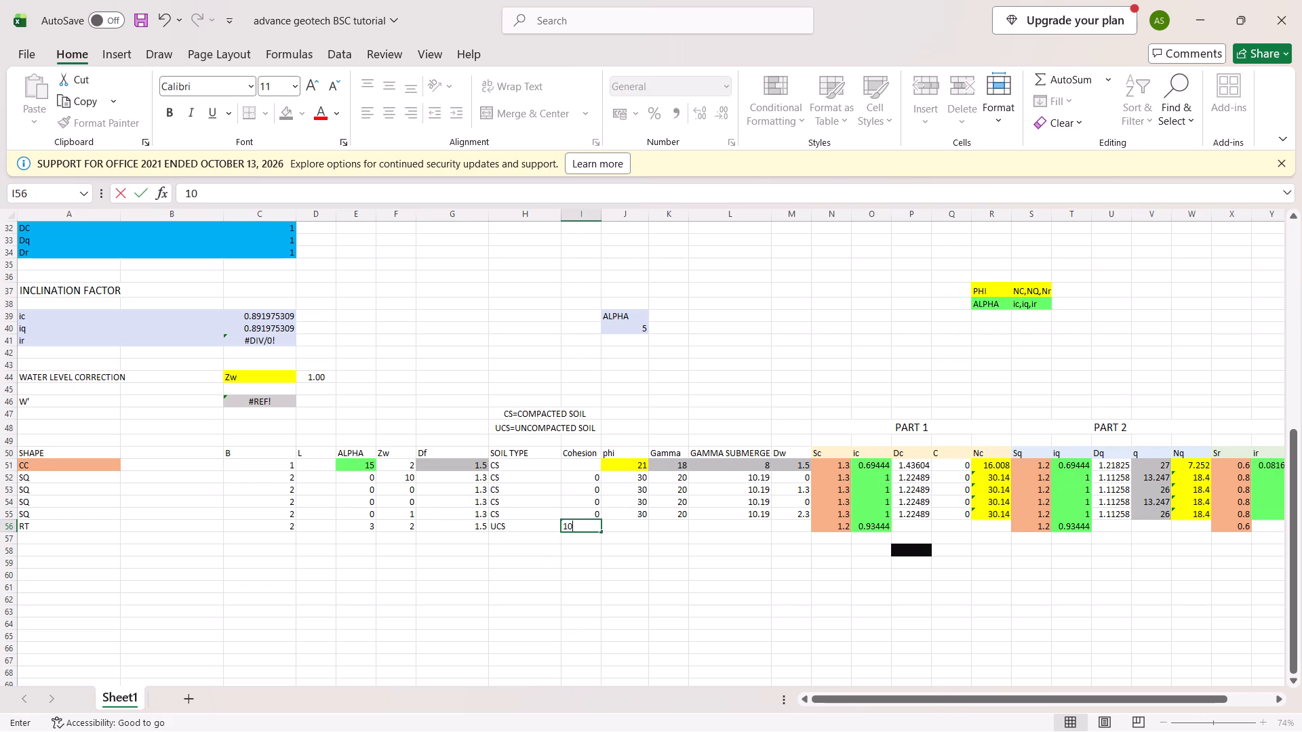
{"action": "key", "text": "Right"}
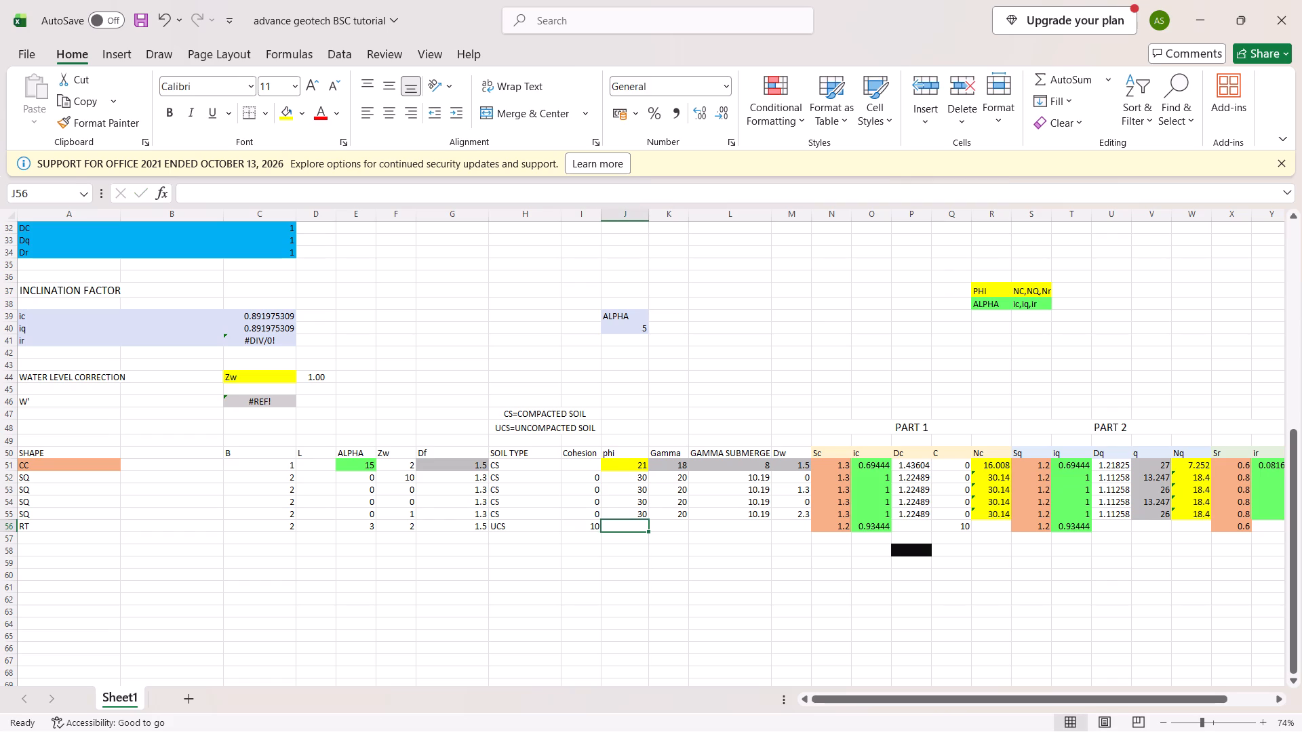
In row 56, enter 21 for phi and 18.5 for Gamma.
{"action": "key", "text": "2"}
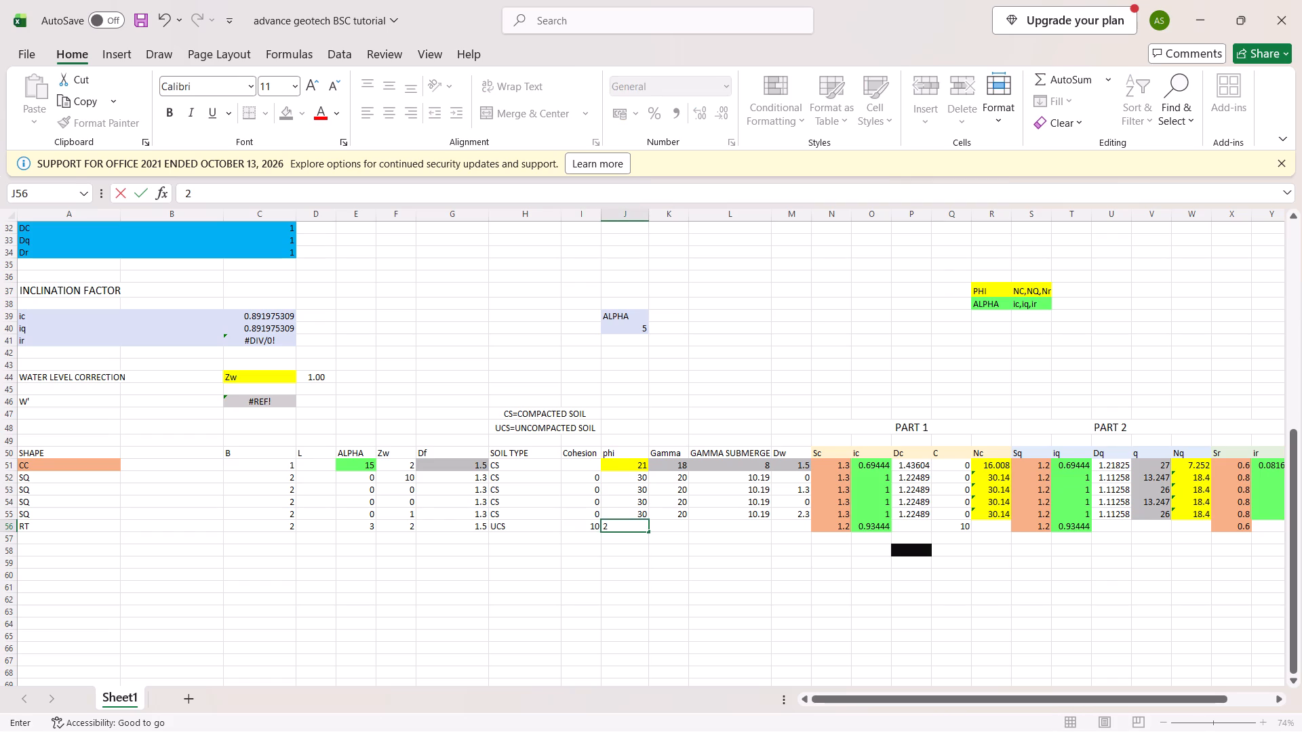
{"action": "key", "text": "1"}
{"action": "key", "text": "Right"}
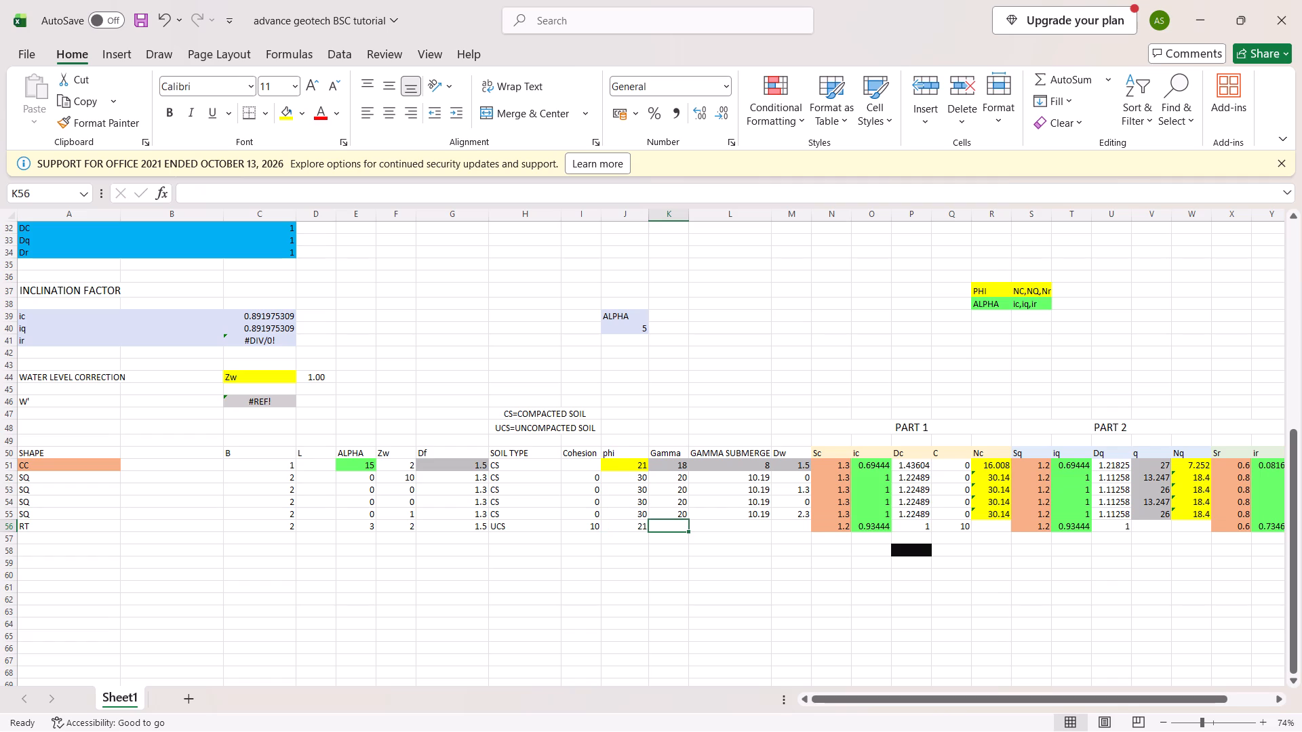
{"action": "type", "text": "18.5"}
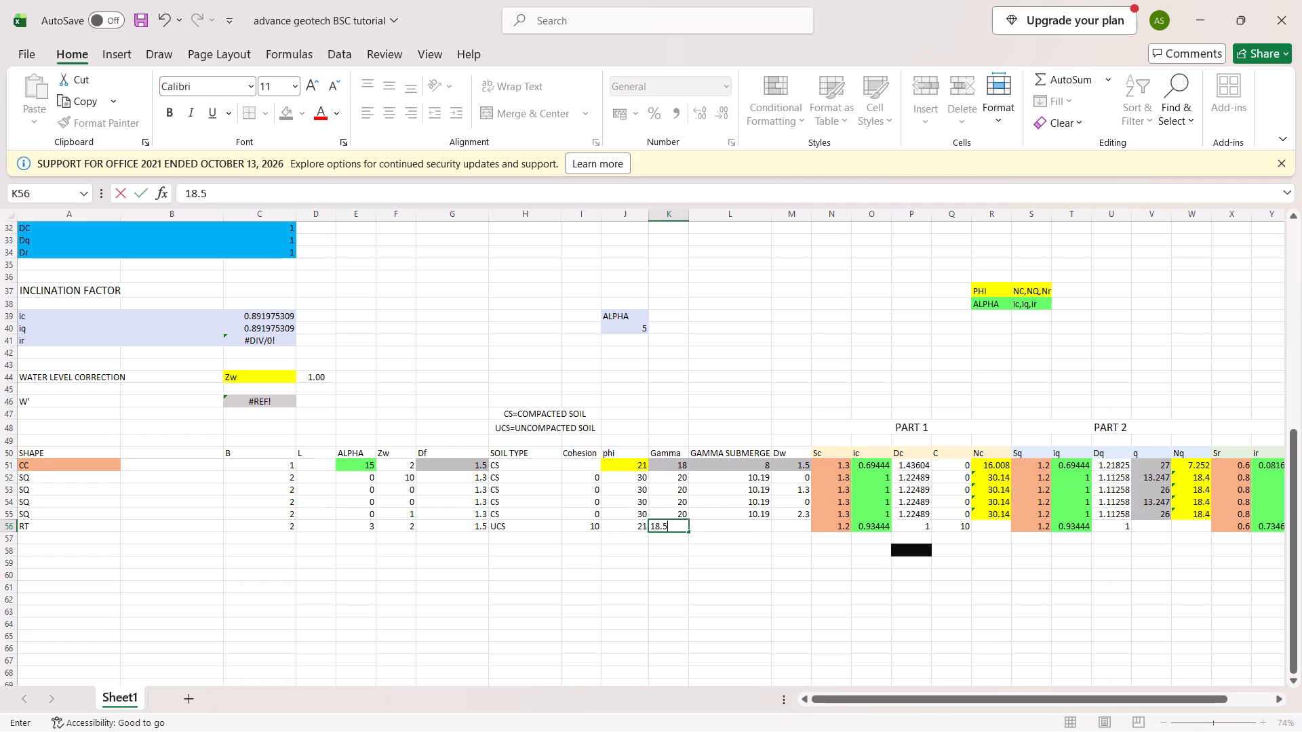
{"action": "key", "text": "Right"}
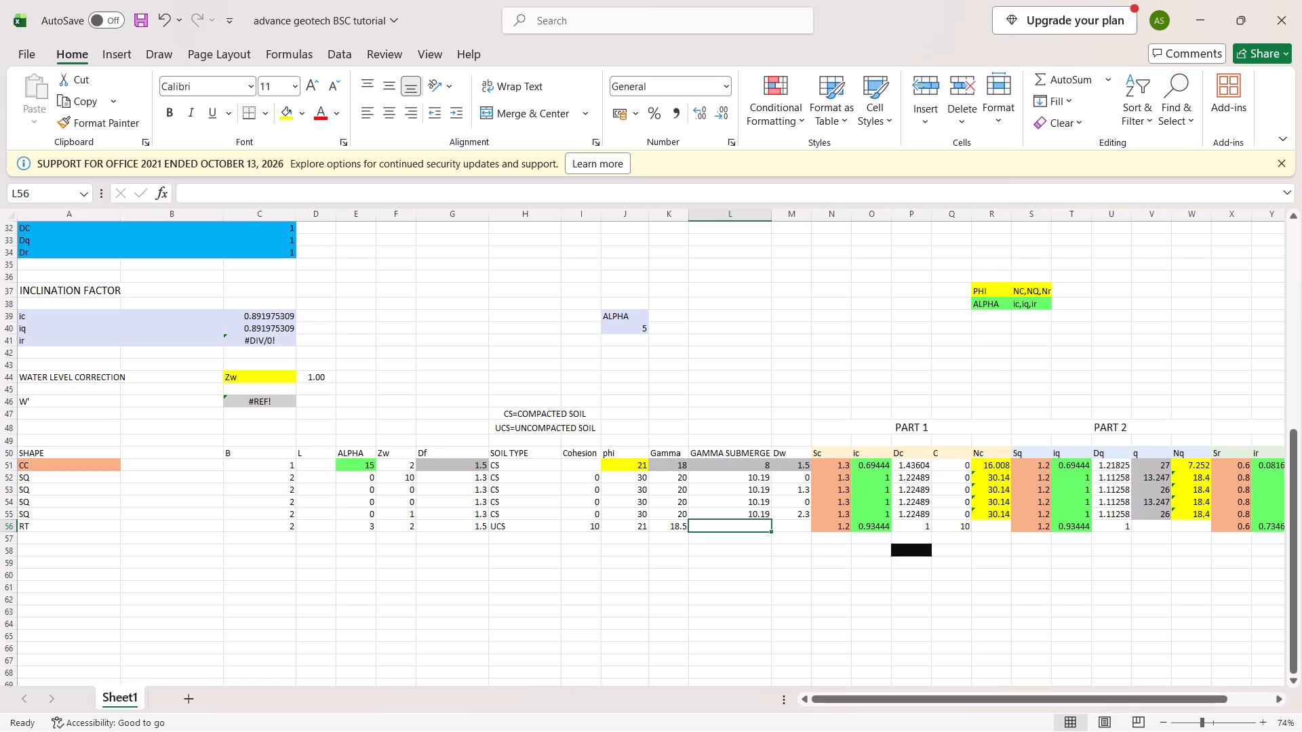
In row 56, enter 8.5 as the submerged unit weight under GAMMA SUBMERGE.
{"action": "type", "text": "10."}
{"action": "key", "text": "BackSpace"}
{"action": "key", "text": "BackSpace"}
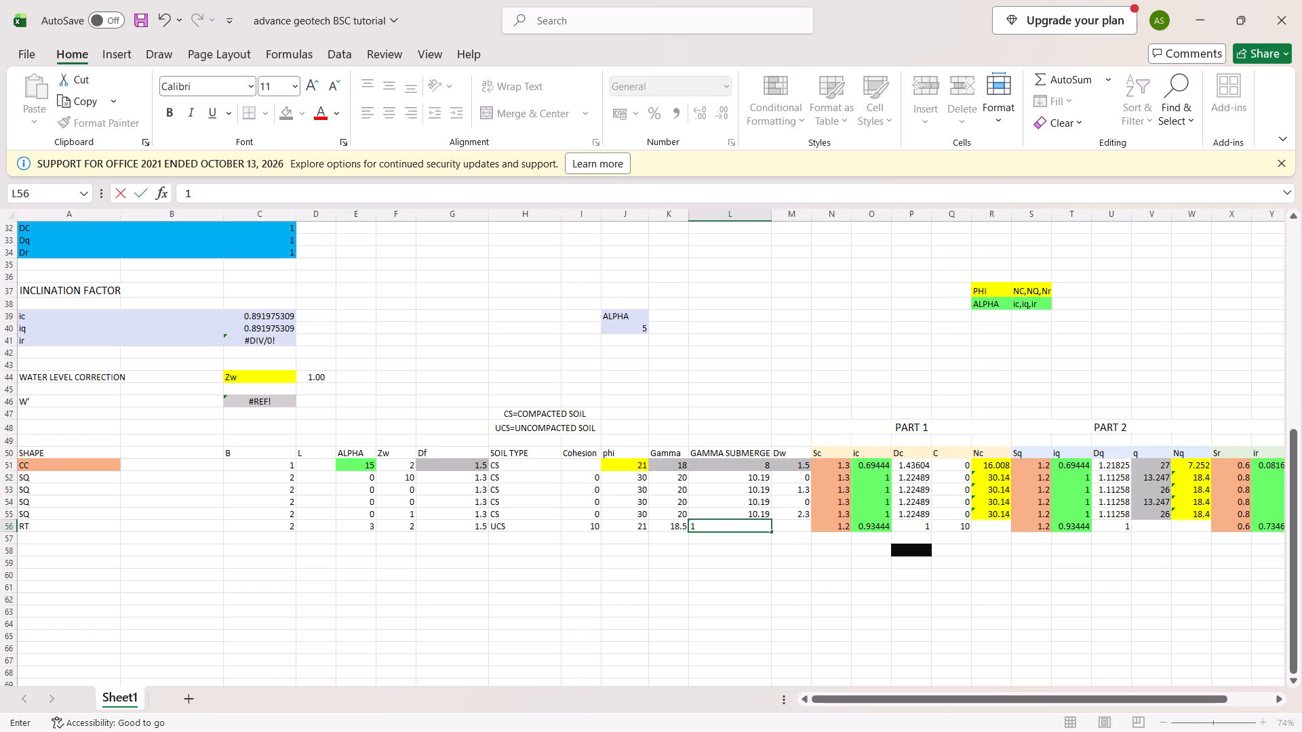
{"action": "key", "text": "BackSpace"}
{"action": "type", "text": "8.50"}
{"action": "key", "text": "BackSpace"}
{"action": "key", "text": "Right"}
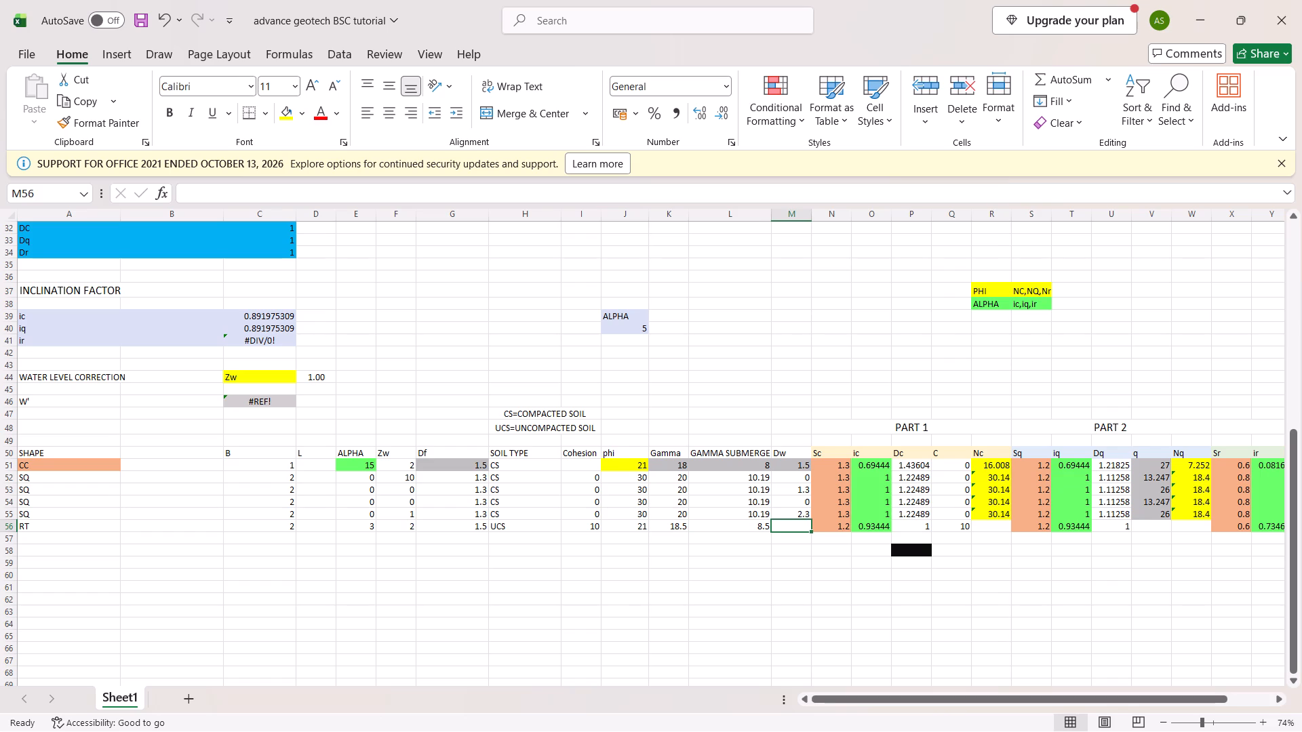
In row 56, enter 3.5 for Dw.
{"action": "type", "text": "2.3"}
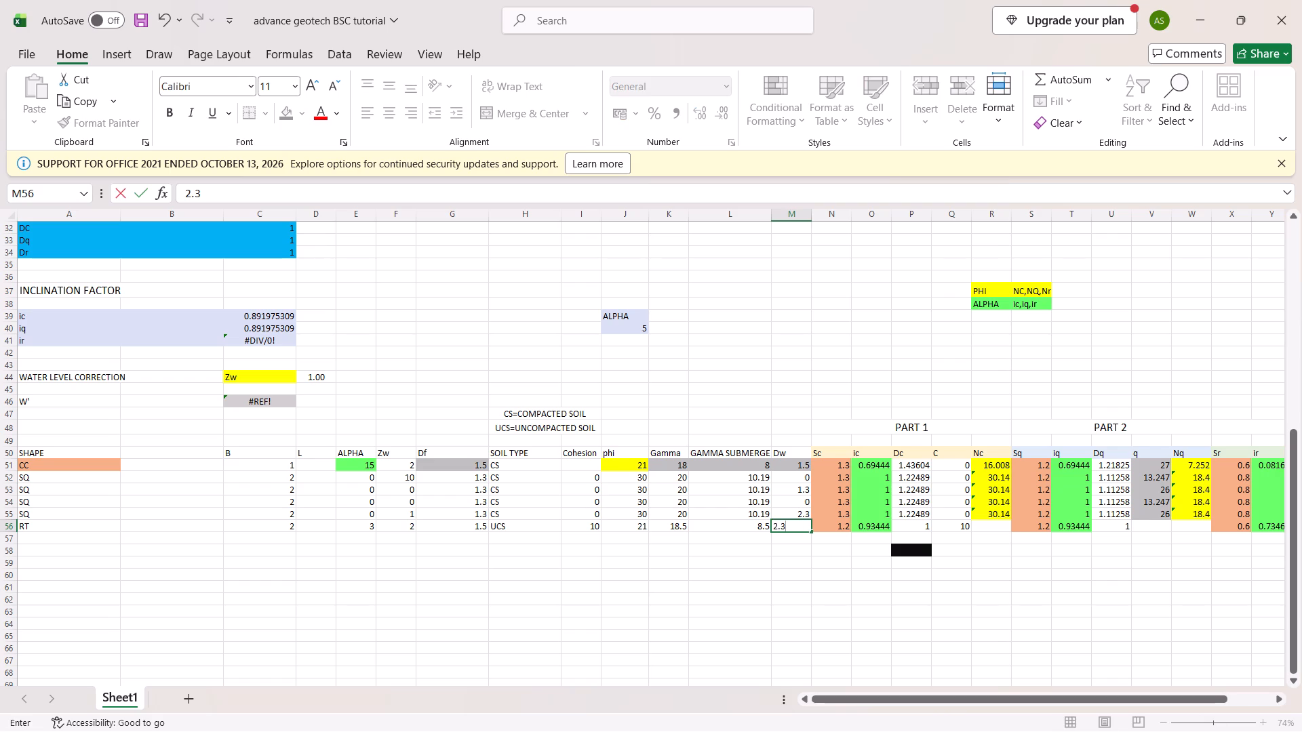
{"action": "key", "text": "BackSpace"}
{"action": "key", "text": "5"}
{"action": "key", "text": "Left"}
{"action": "key", "text": "Right"}
{"action": "key", "text": "3"}
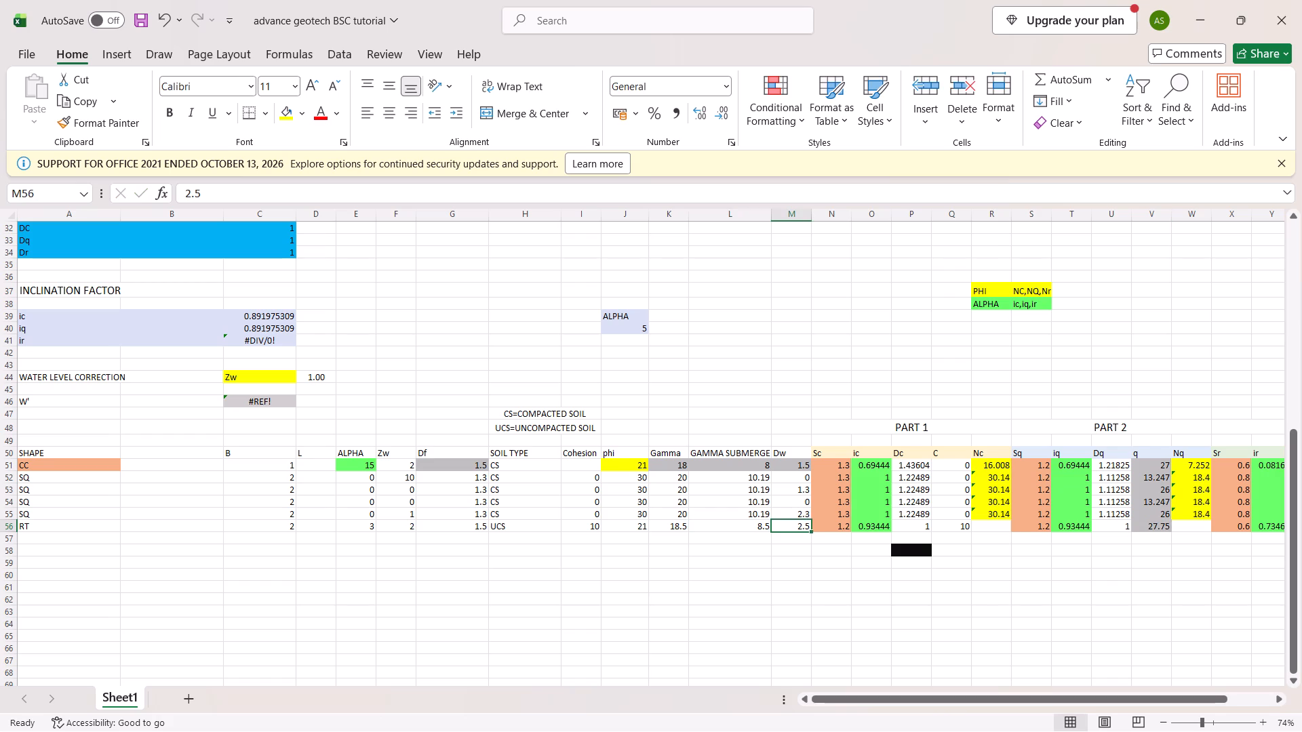
{"action": "type", "text": ".5"}
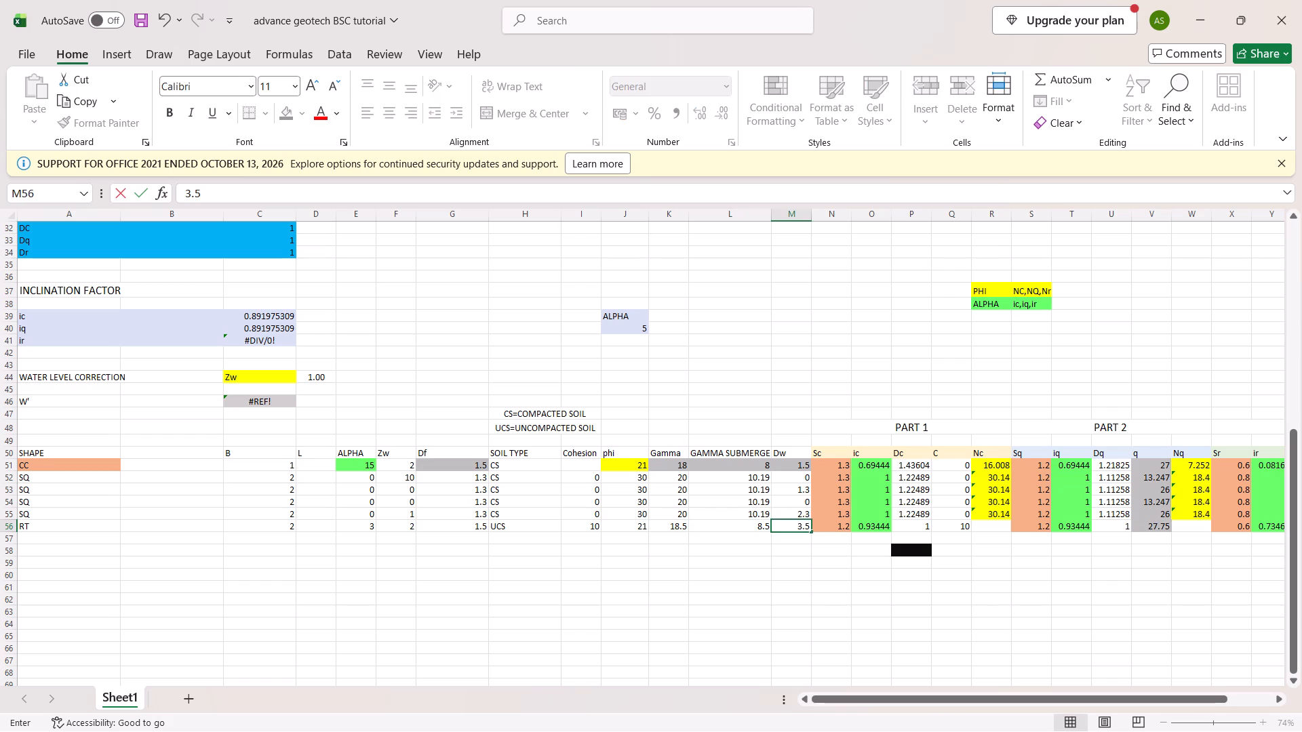
{"action": "key", "text": "Right"}
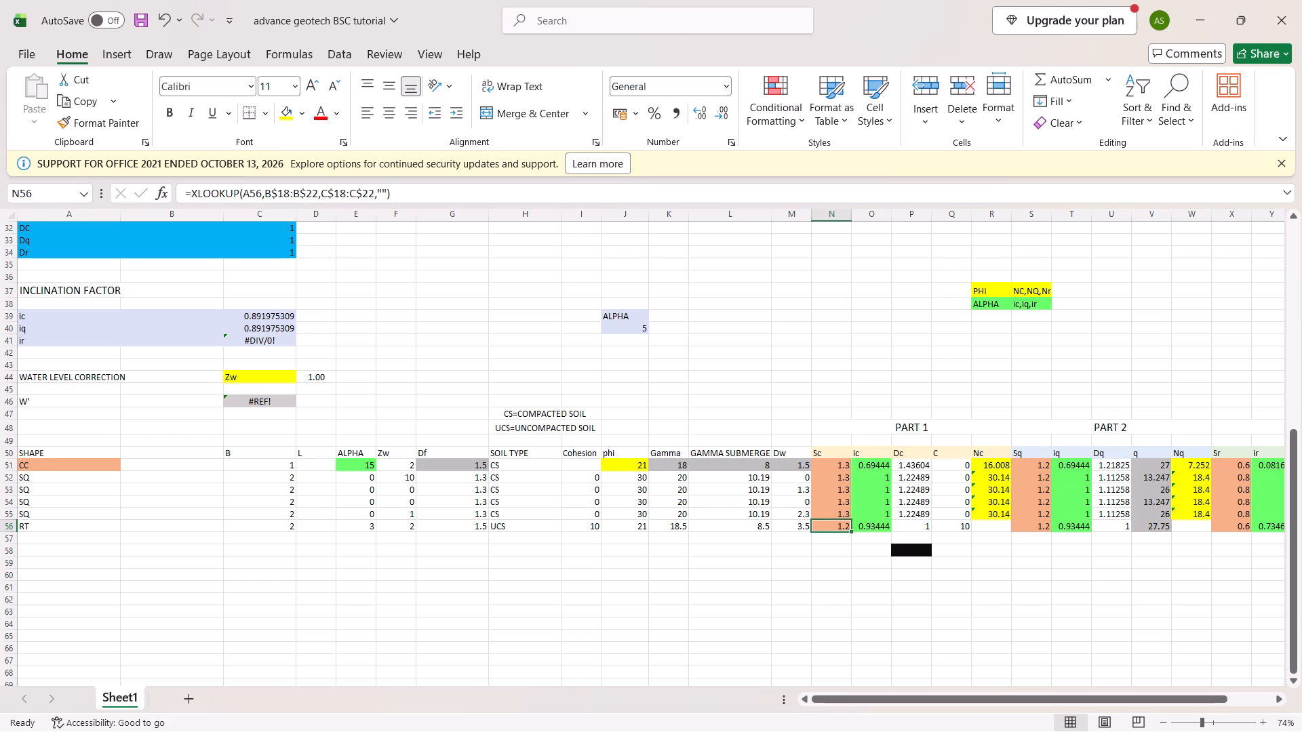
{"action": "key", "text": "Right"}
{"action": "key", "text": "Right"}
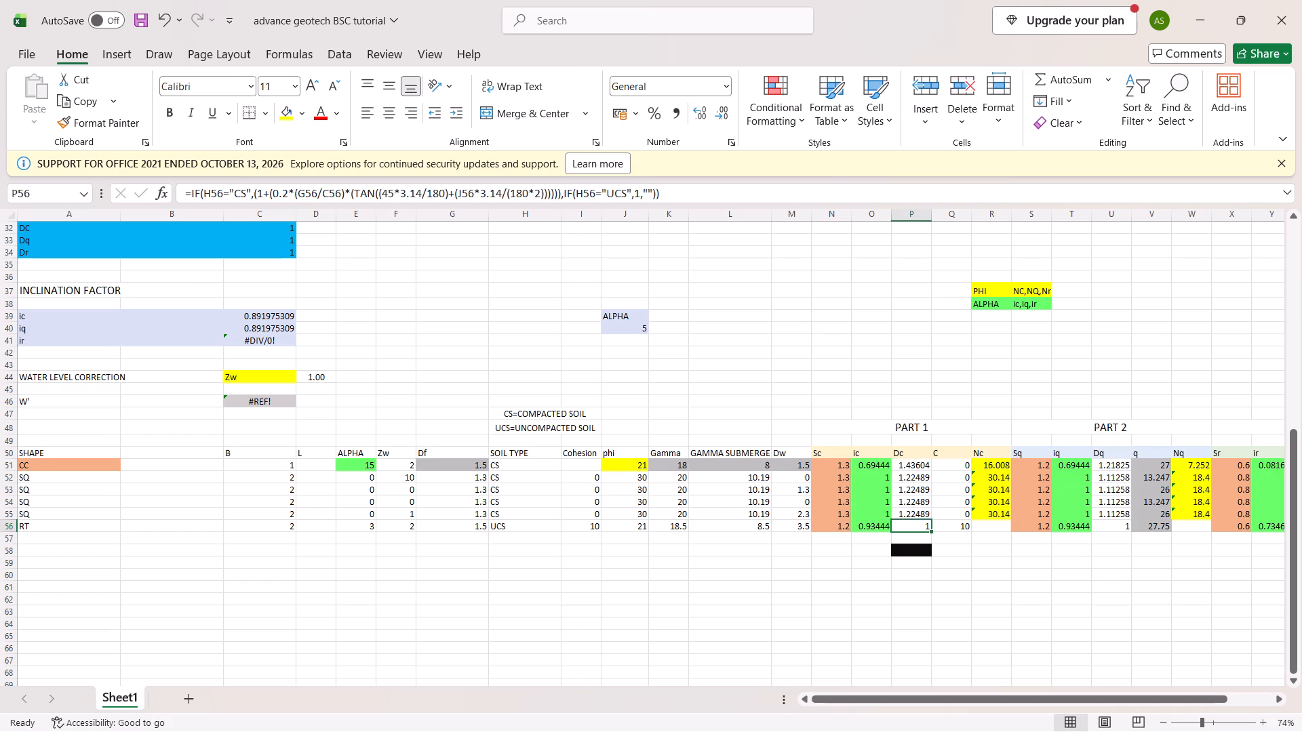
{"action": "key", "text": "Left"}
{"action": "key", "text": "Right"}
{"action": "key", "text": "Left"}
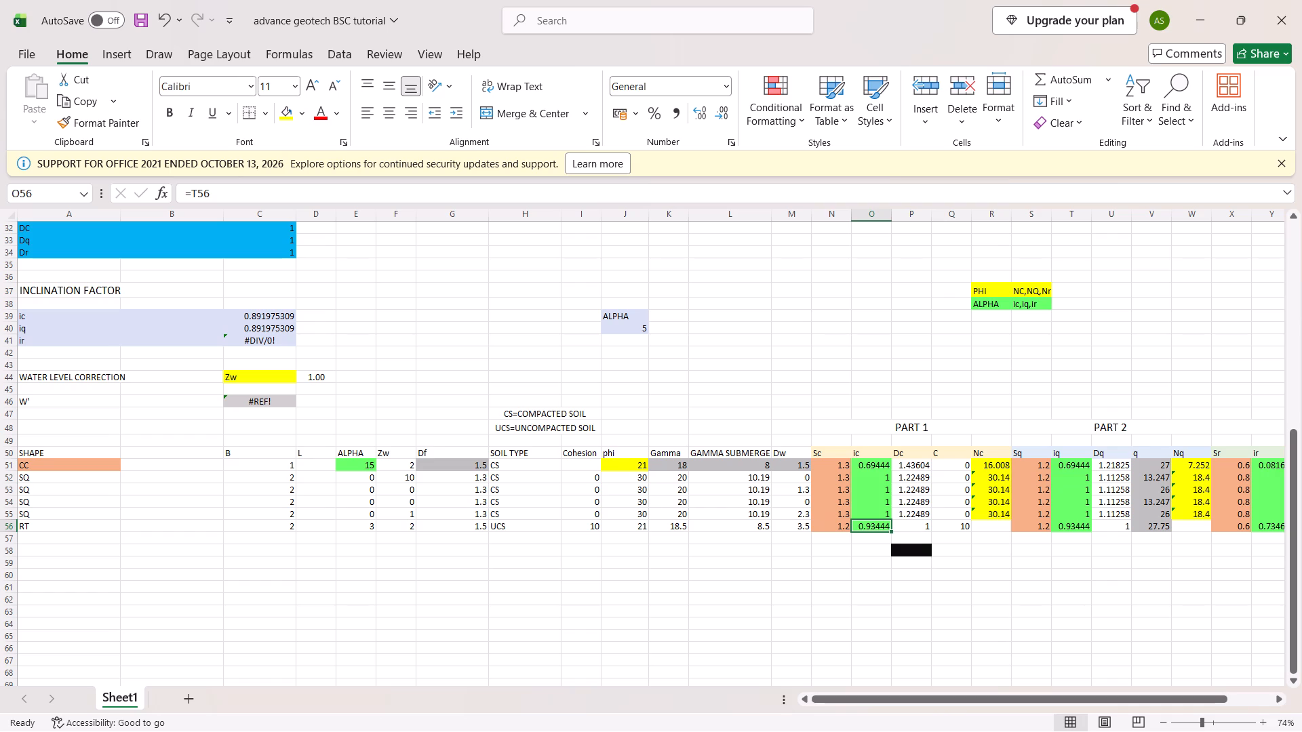
Set the footing length L to 3 in the B and L inputs beside the shape factor table.
{"action": "scroll", "coordinate": [401, 526], "scroll_direction": "up", "scroll_amount": 3}
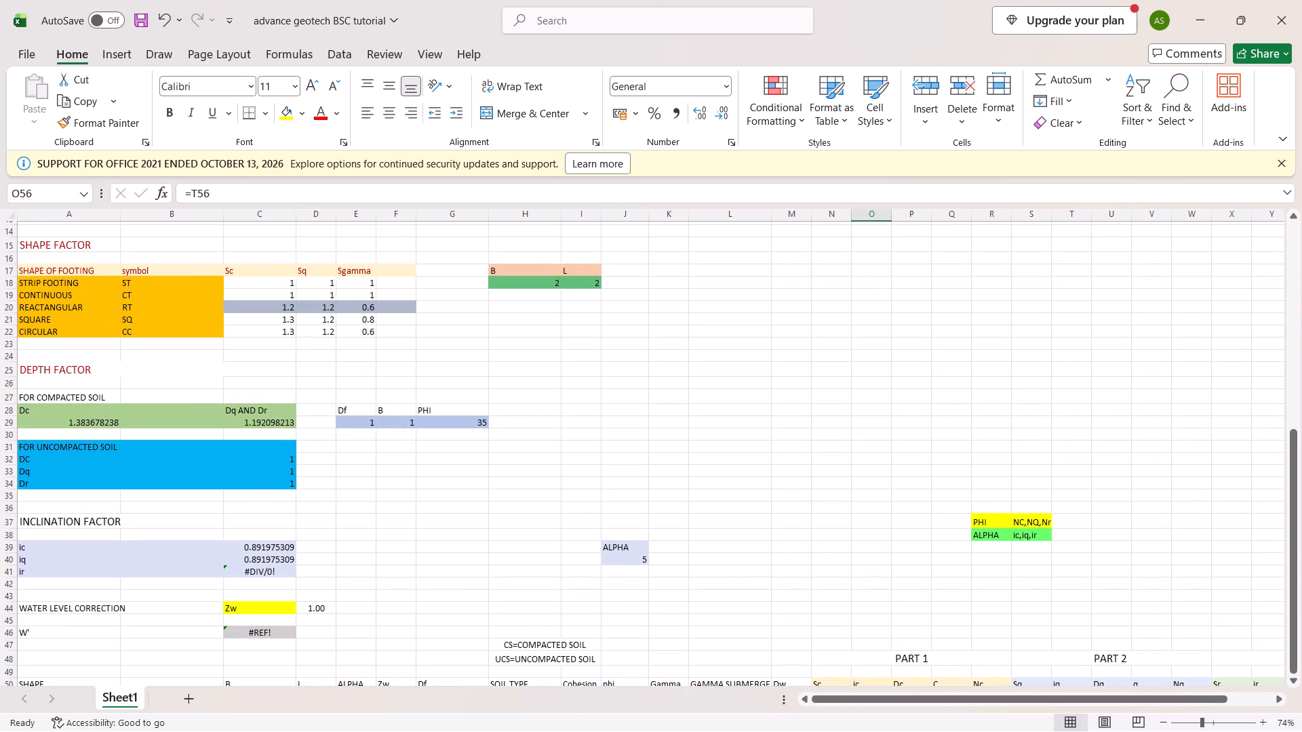
{"action": "scroll", "coordinate": [401, 526], "scroll_direction": "up", "scroll_amount": 1}
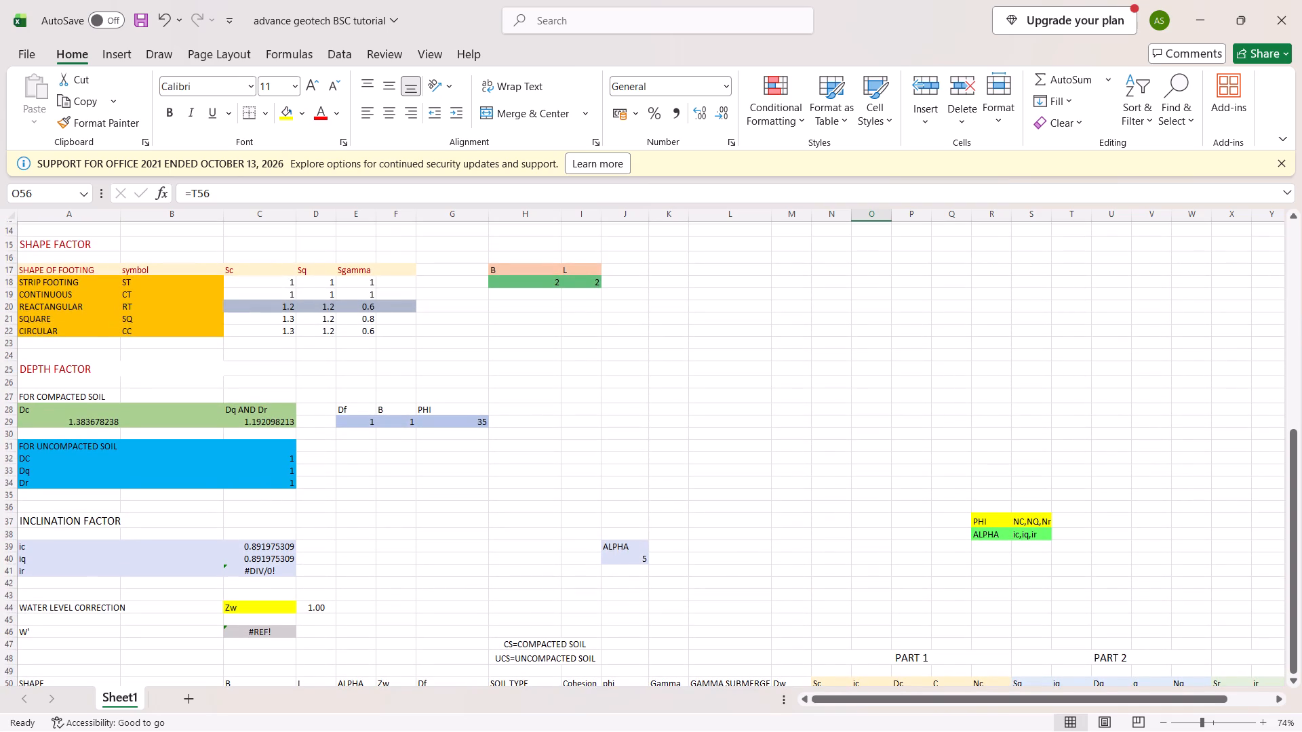
{"action": "scroll", "coordinate": [401, 526], "scroll_direction": "up", "scroll_amount": 1}
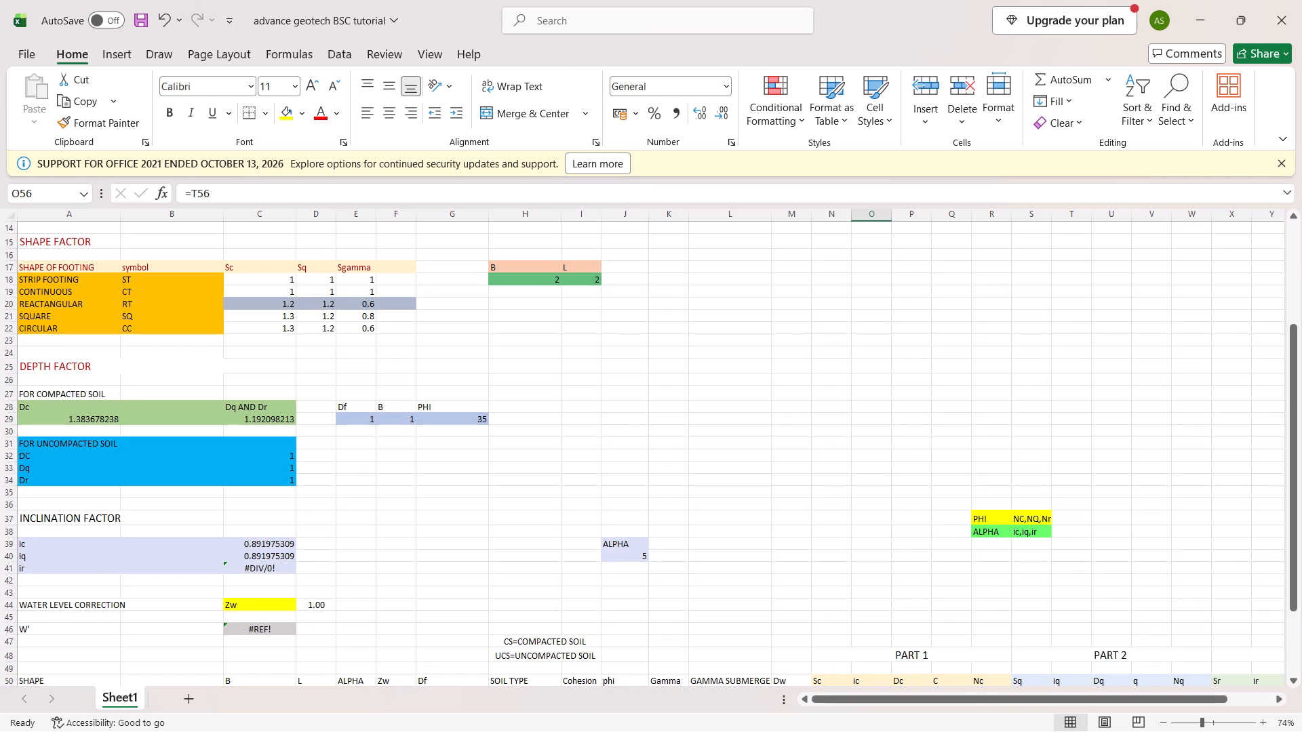
{"action": "left_click", "coordinate": [543, 283]}
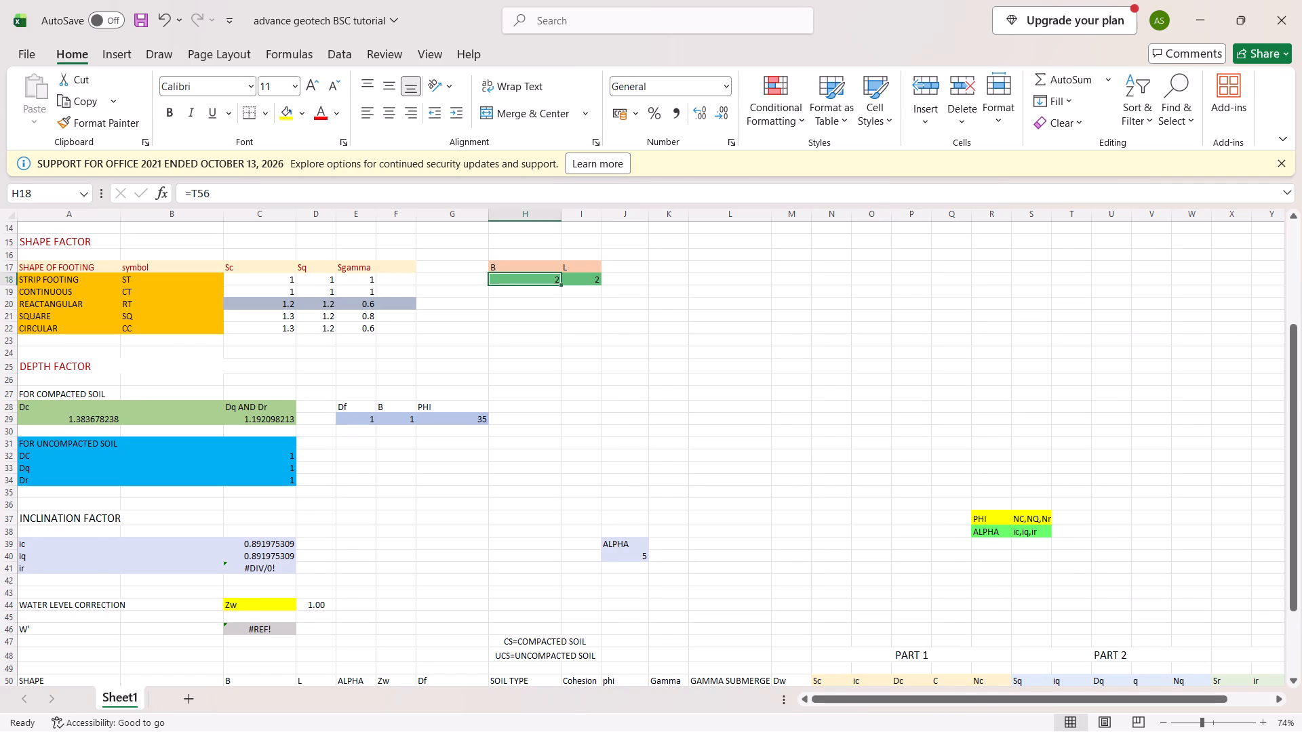
{"action": "key", "text": "Right"}
{"action": "key", "text": "3"}
{"action": "key", "text": "Return"}
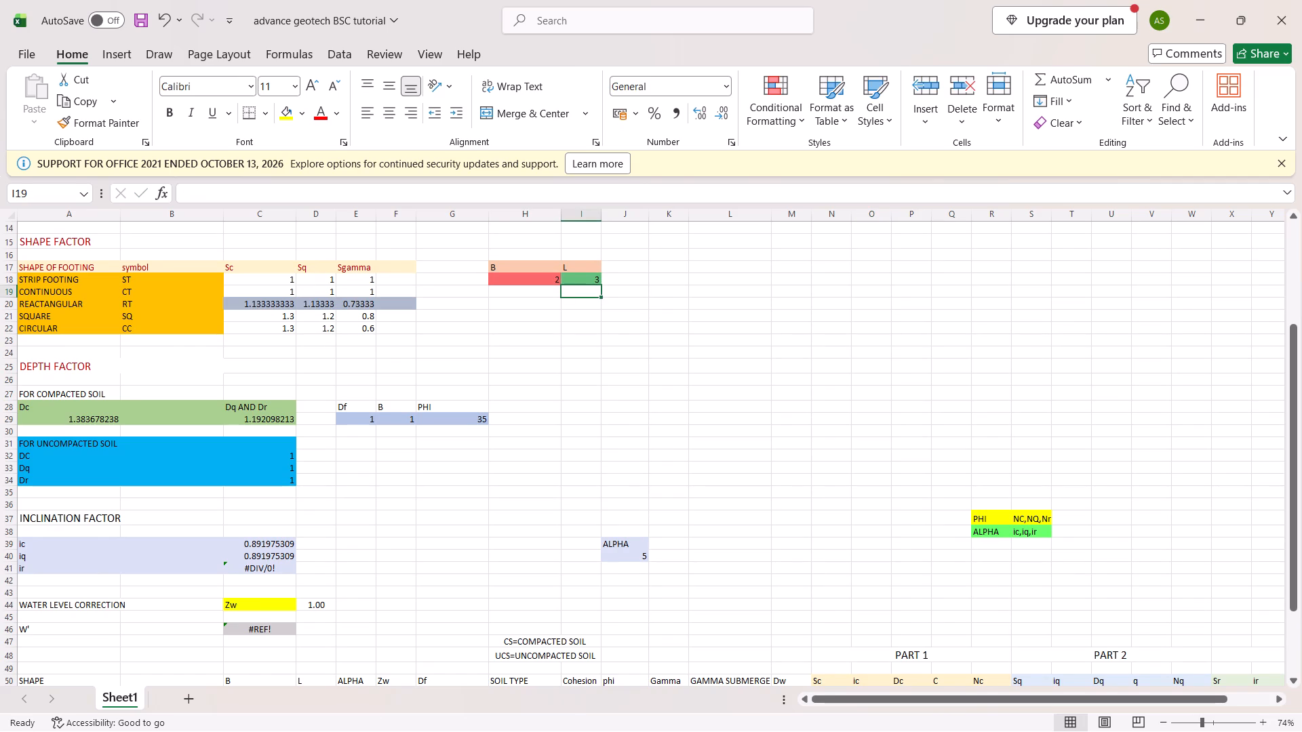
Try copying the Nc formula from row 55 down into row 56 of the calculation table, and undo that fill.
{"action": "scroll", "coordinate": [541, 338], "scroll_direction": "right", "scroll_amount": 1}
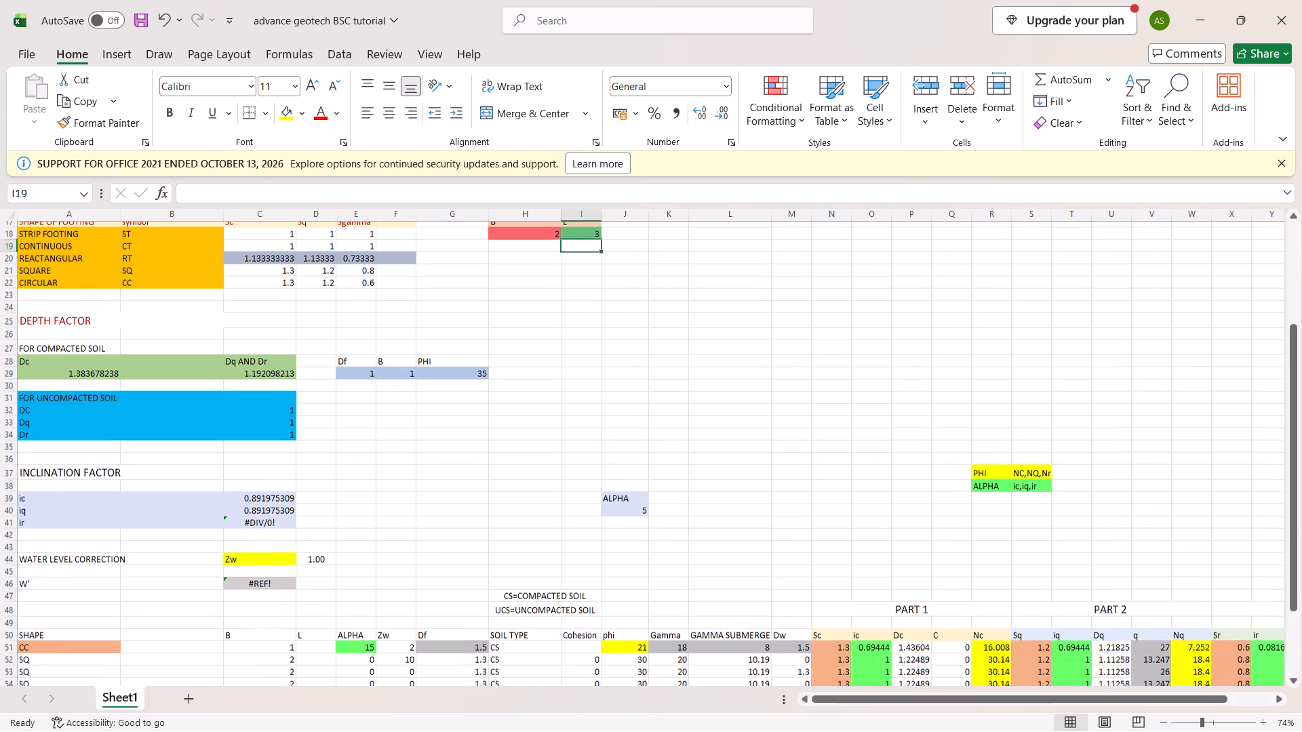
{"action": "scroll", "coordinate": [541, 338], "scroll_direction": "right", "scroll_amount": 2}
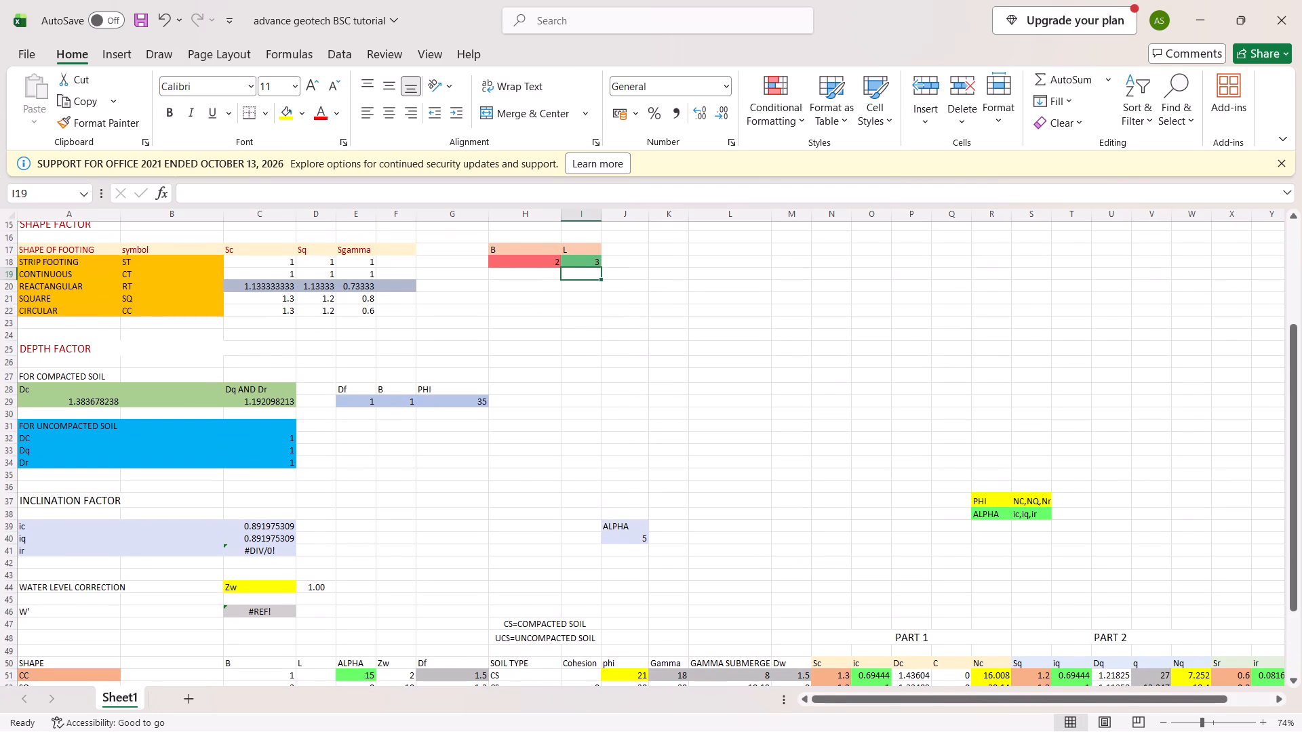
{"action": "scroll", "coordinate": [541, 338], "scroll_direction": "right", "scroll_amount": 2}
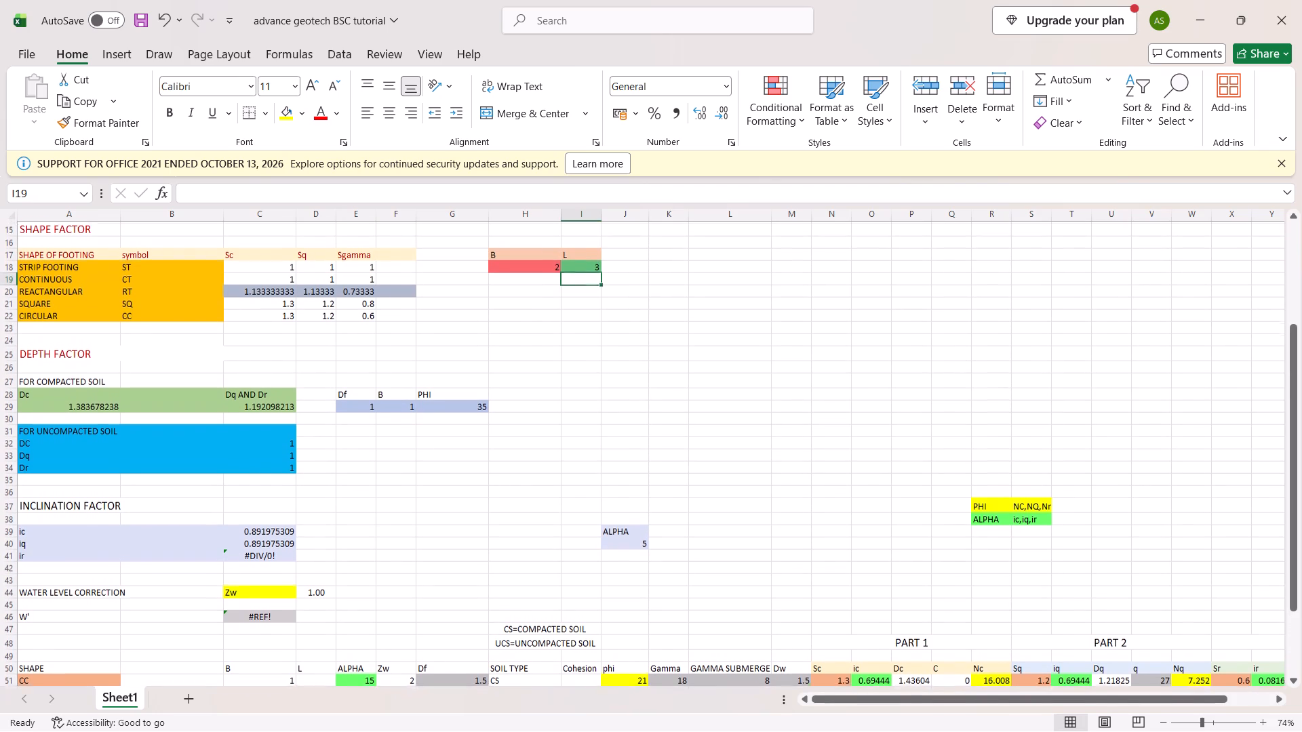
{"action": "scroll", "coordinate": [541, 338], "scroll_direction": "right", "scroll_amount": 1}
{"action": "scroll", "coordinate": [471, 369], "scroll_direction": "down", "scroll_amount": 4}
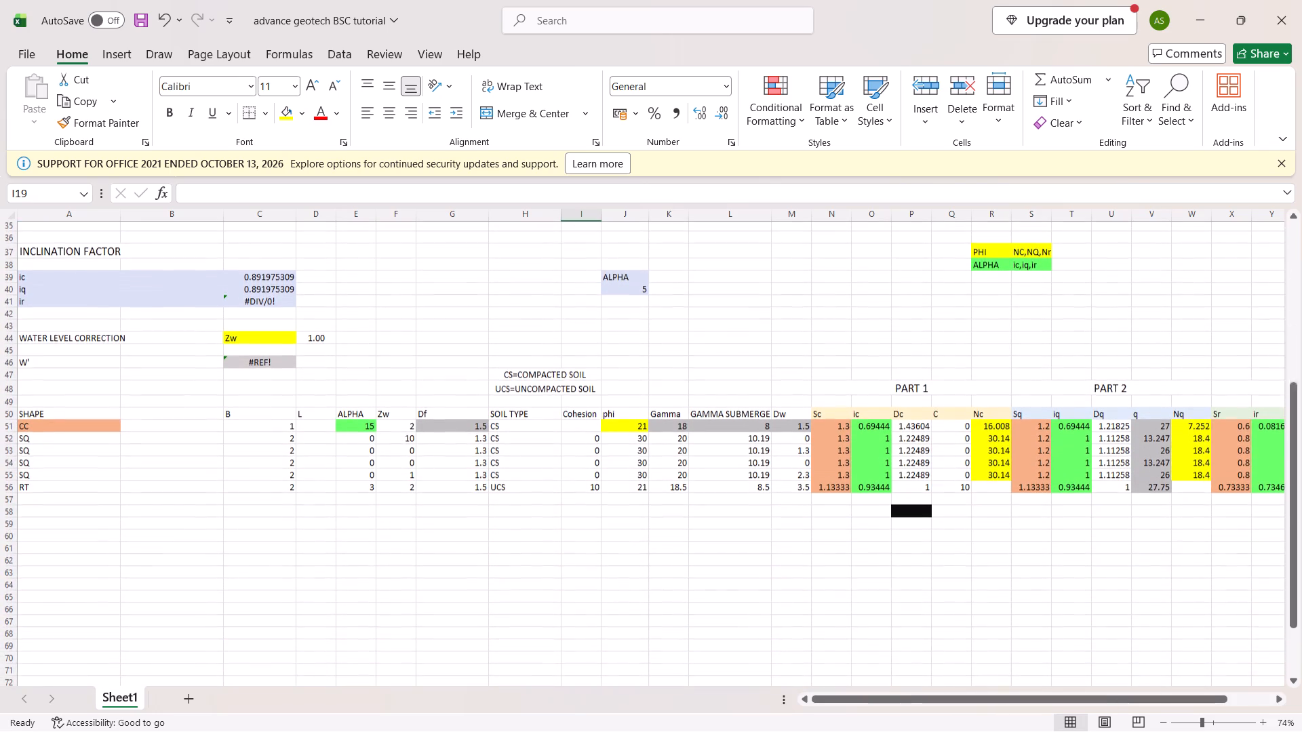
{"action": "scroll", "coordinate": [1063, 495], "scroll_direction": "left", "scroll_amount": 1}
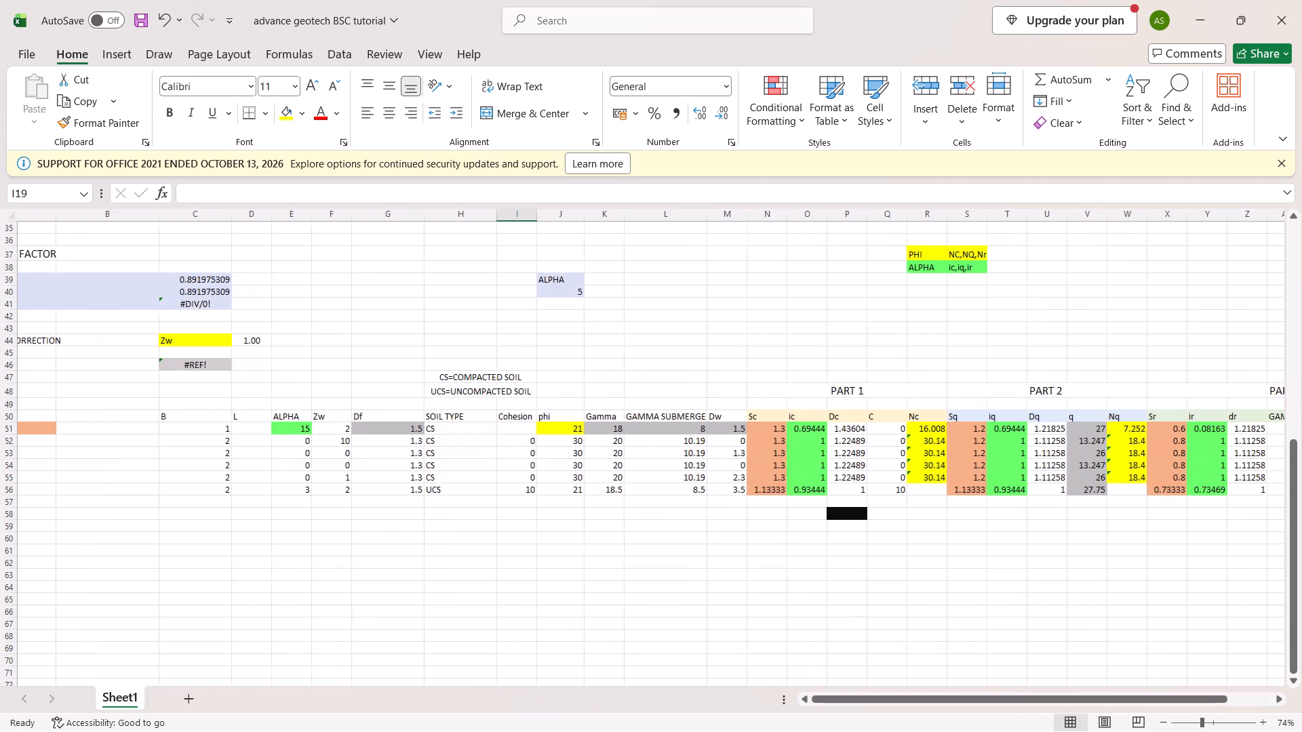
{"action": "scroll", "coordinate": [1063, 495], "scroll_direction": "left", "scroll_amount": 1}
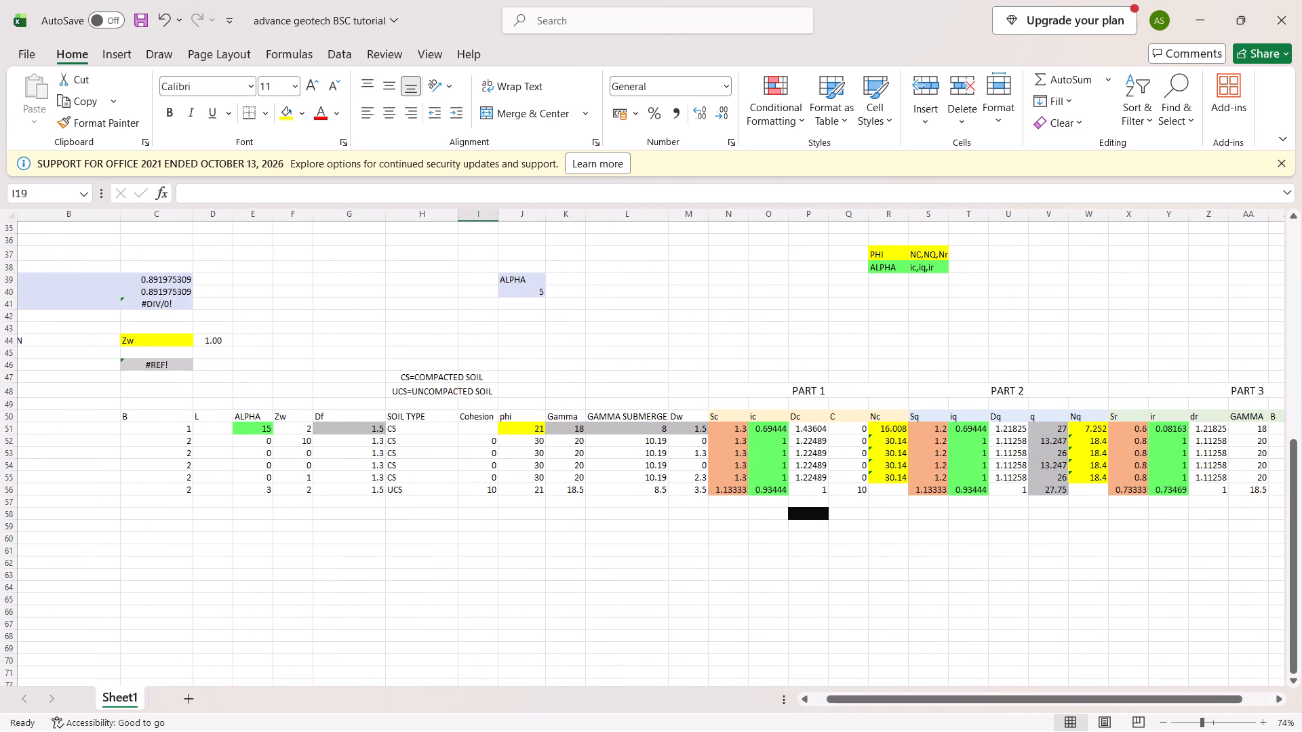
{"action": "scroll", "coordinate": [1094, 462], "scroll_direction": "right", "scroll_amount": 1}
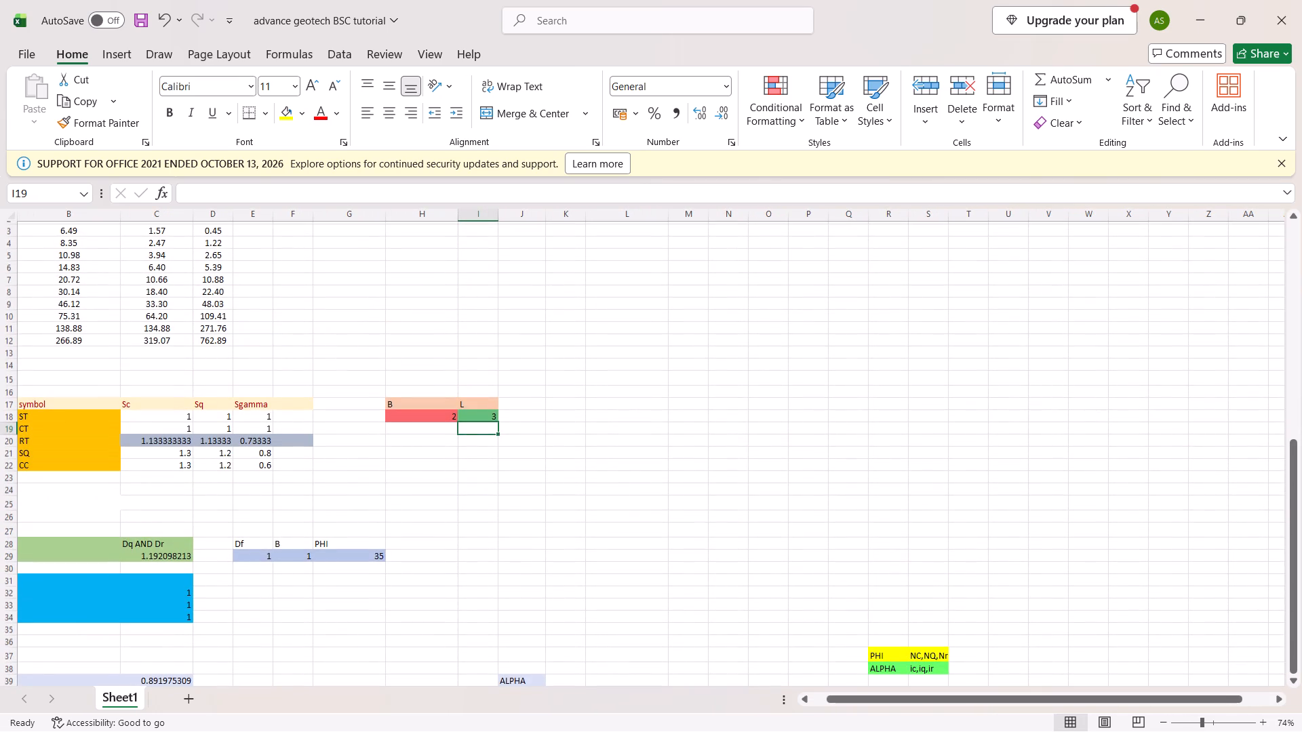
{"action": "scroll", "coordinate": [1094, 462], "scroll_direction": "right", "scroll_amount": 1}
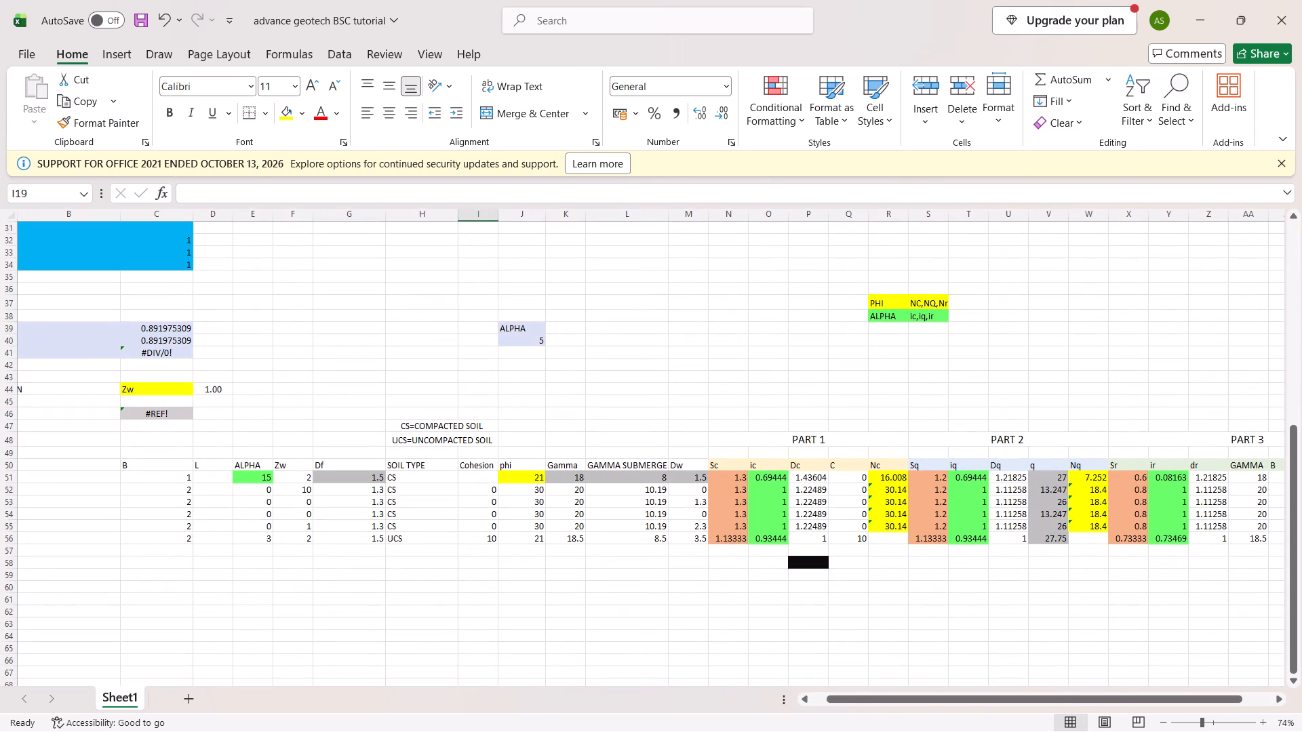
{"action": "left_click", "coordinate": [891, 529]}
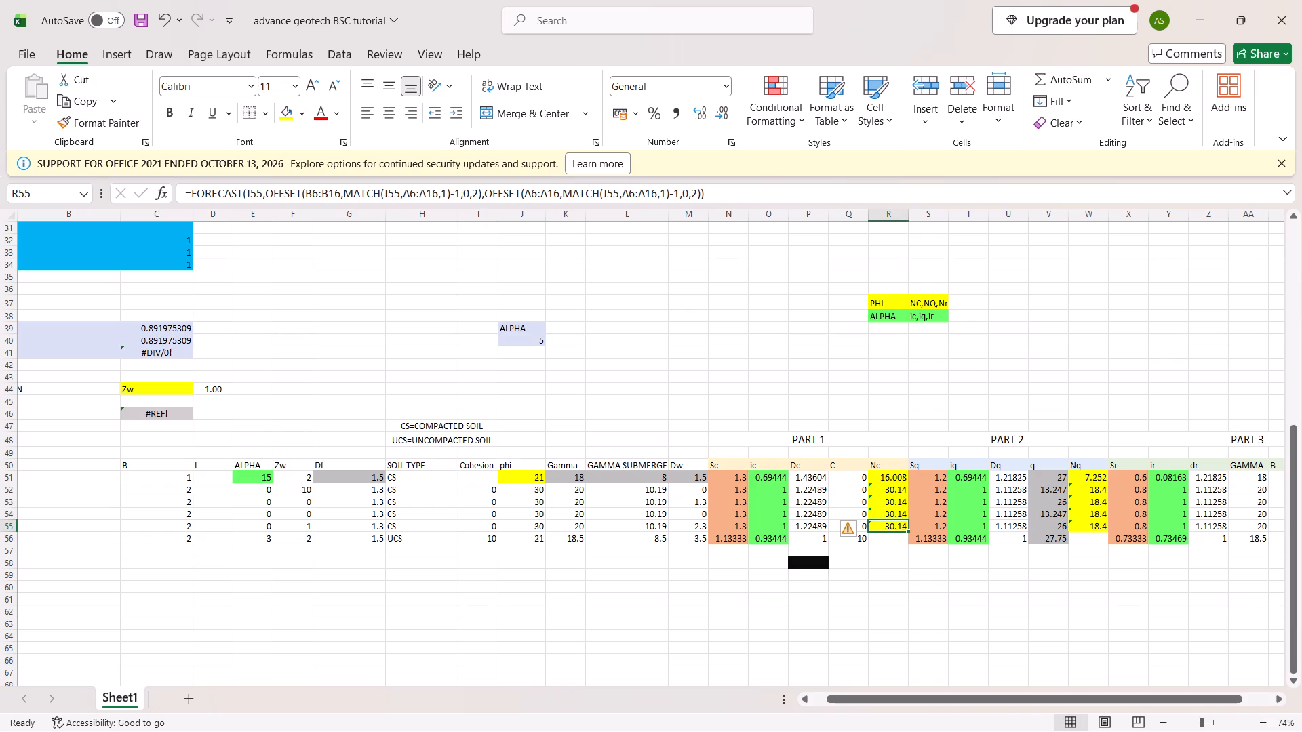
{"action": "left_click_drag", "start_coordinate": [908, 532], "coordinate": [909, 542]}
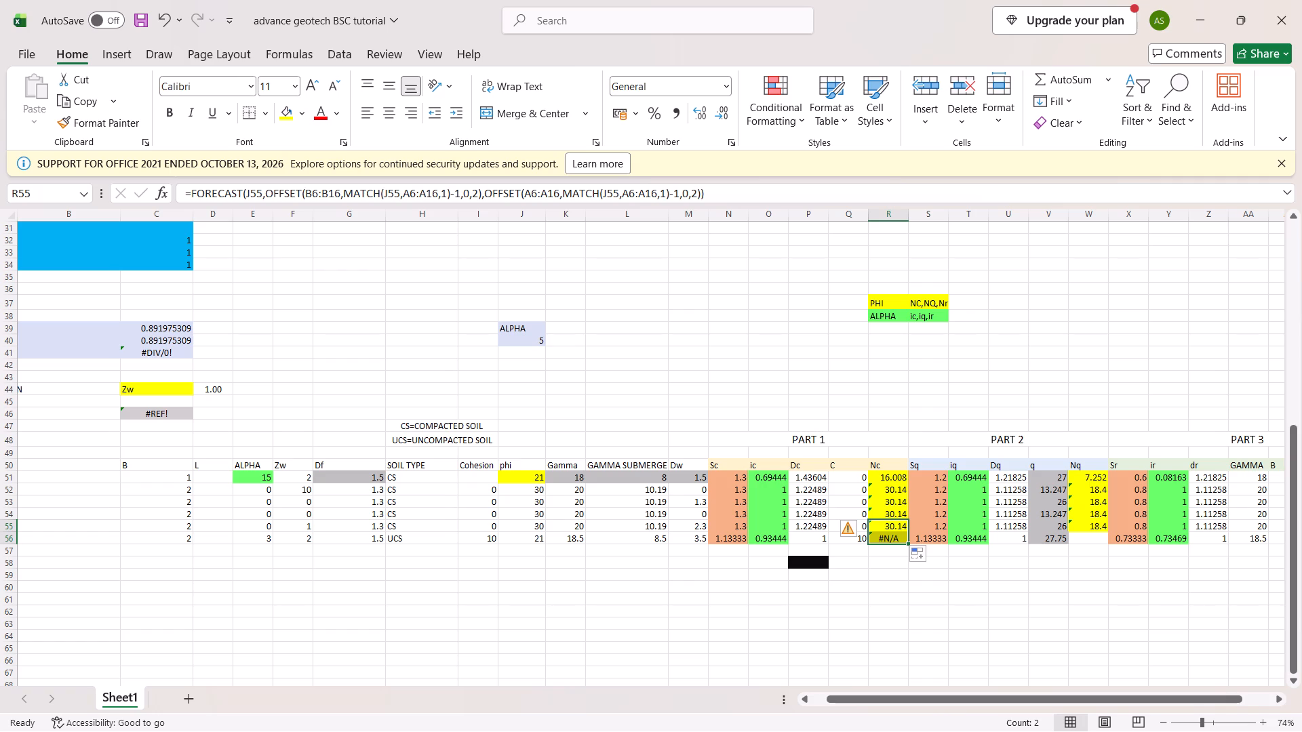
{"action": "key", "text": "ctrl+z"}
Fill the Nc formula in column R from row 51 down through row 56.
{"action": "left_click", "coordinate": [886, 475]}
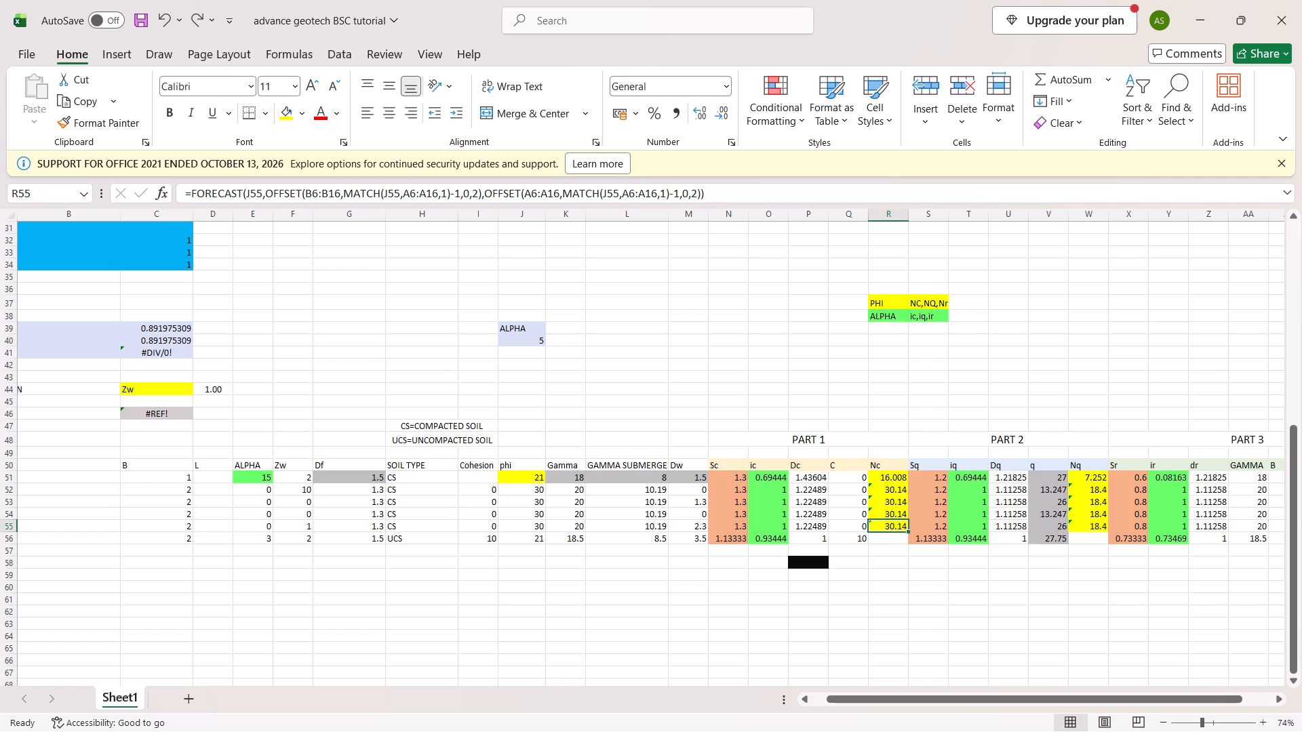
{"action": "left_click_drag", "start_coordinate": [908, 482], "coordinate": [911, 538]}
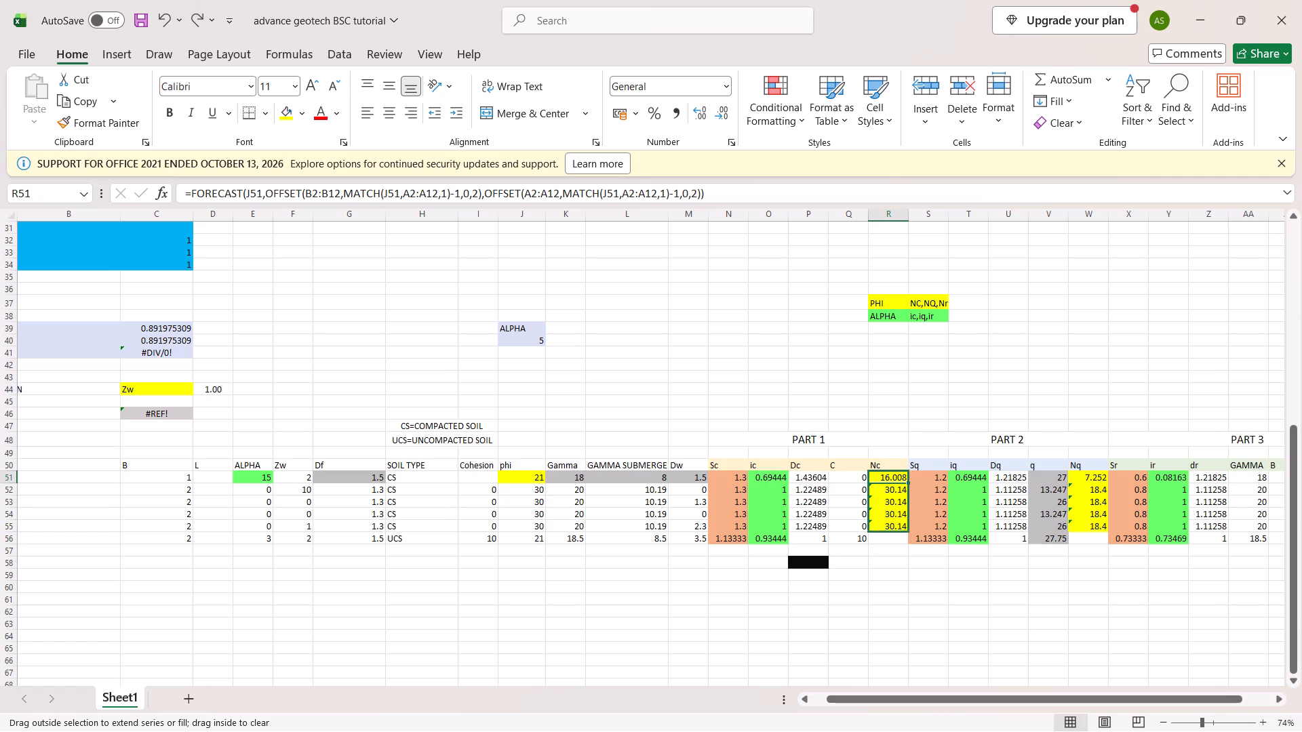
{"action": "left_click_drag", "start_coordinate": [911, 538], "coordinate": [911, 543]}
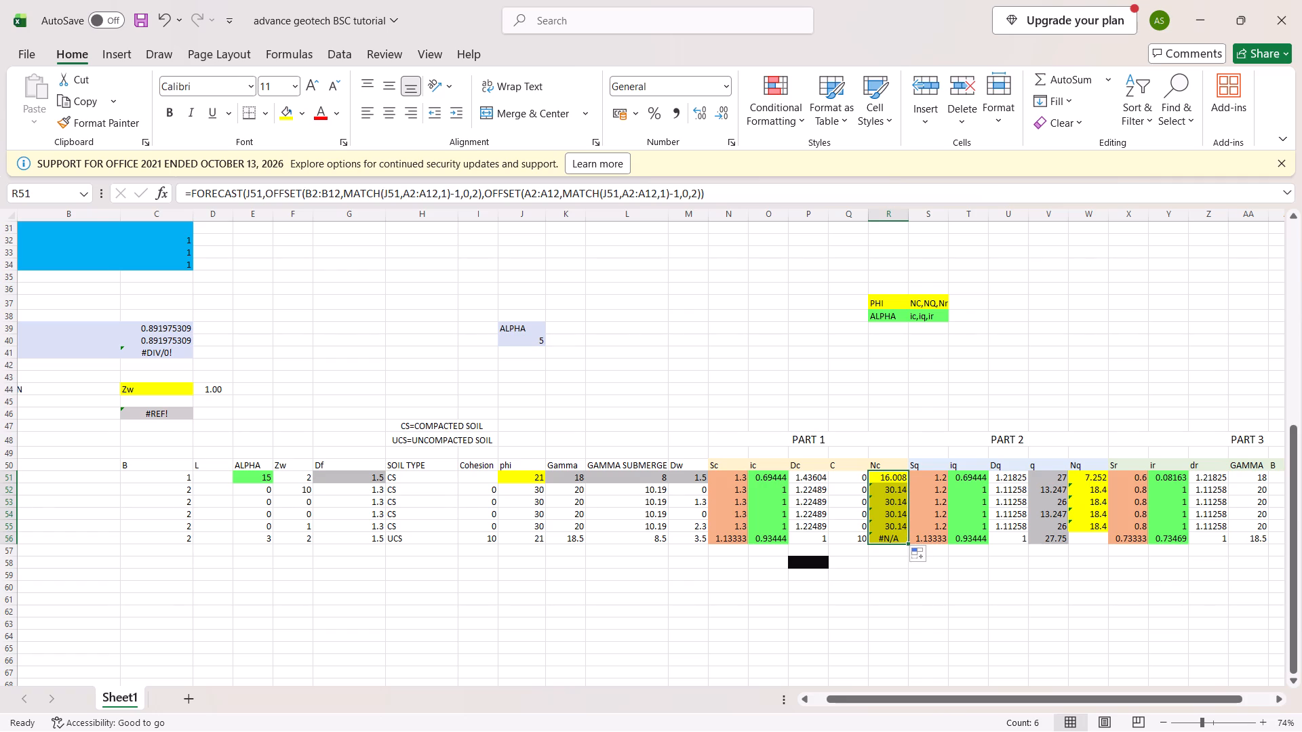
Fill the Nq formula in column W from row 51 down through row 56.
{"action": "scroll", "coordinate": [334, 586], "scroll_direction": "right", "scroll_amount": 1}
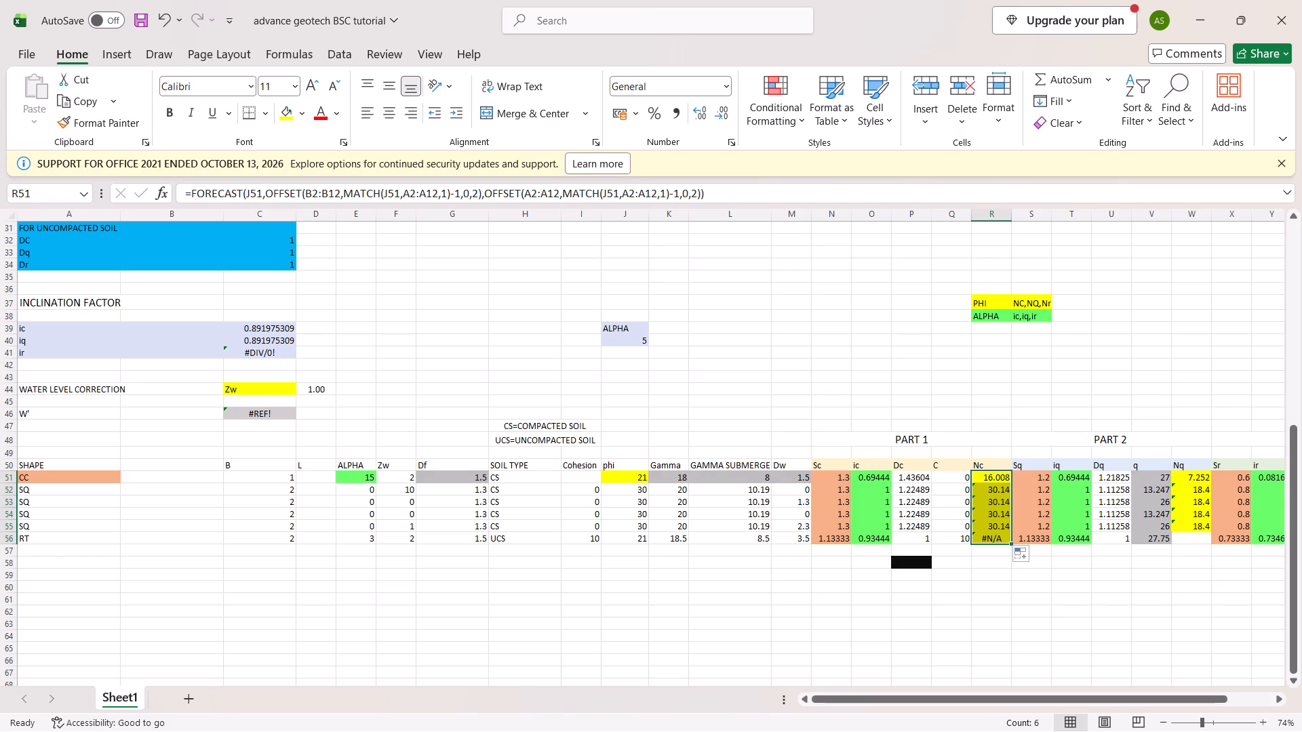
{"action": "left_click", "coordinate": [1183, 475]}
{"action": "scroll", "coordinate": [1183, 475], "scroll_direction": "left", "scroll_amount": 1}
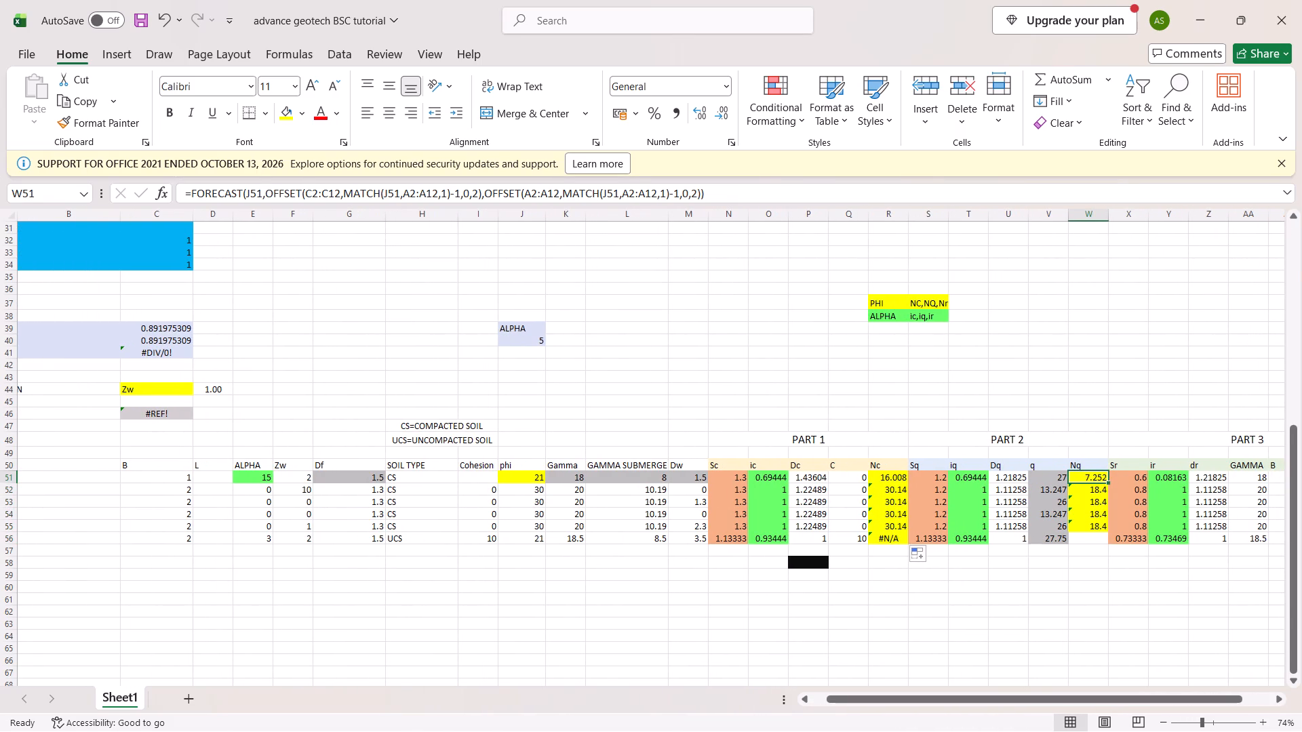
{"action": "left_click_drag", "start_coordinate": [1106, 479], "coordinate": [1107, 527]}
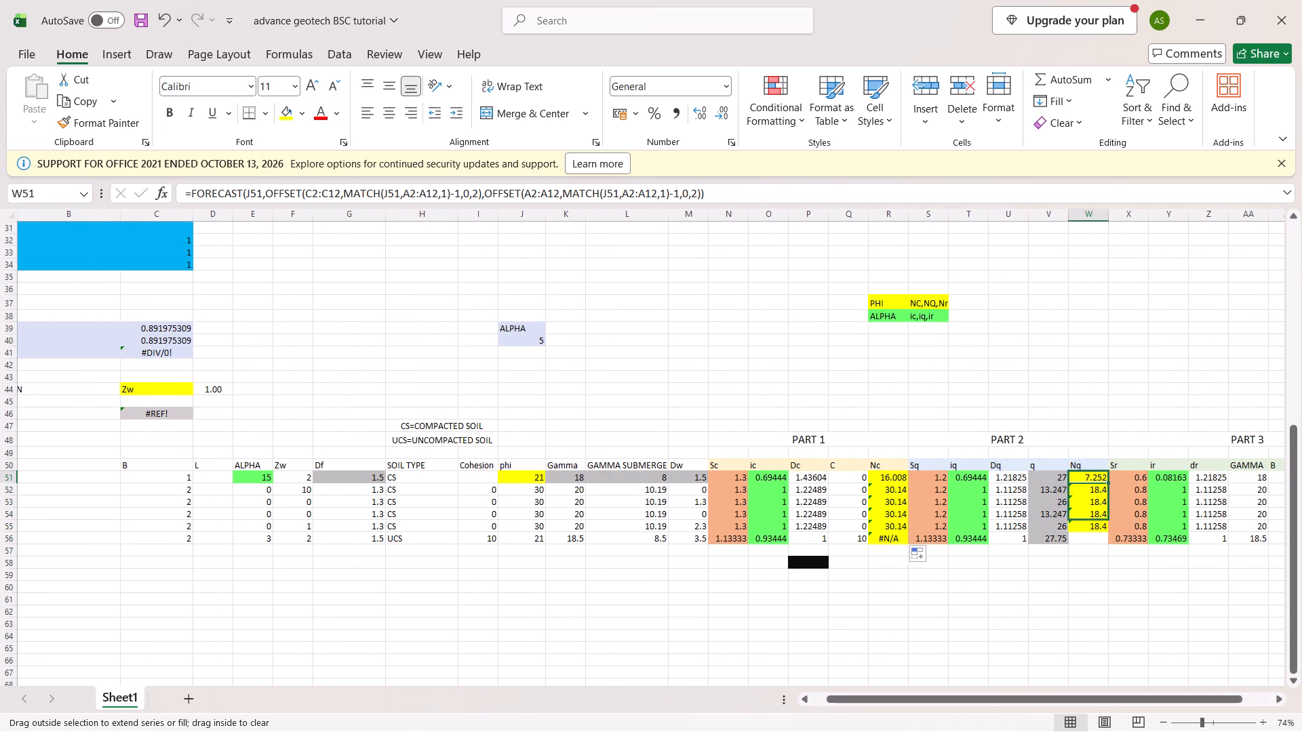
{"action": "left_click_drag", "start_coordinate": [1107, 527], "coordinate": [1105, 542]}
Fill the Nr formula in column AC from row 51 down through row 56.
{"action": "scroll", "coordinate": [1068, 613], "scroll_direction": "left", "scroll_amount": 1}
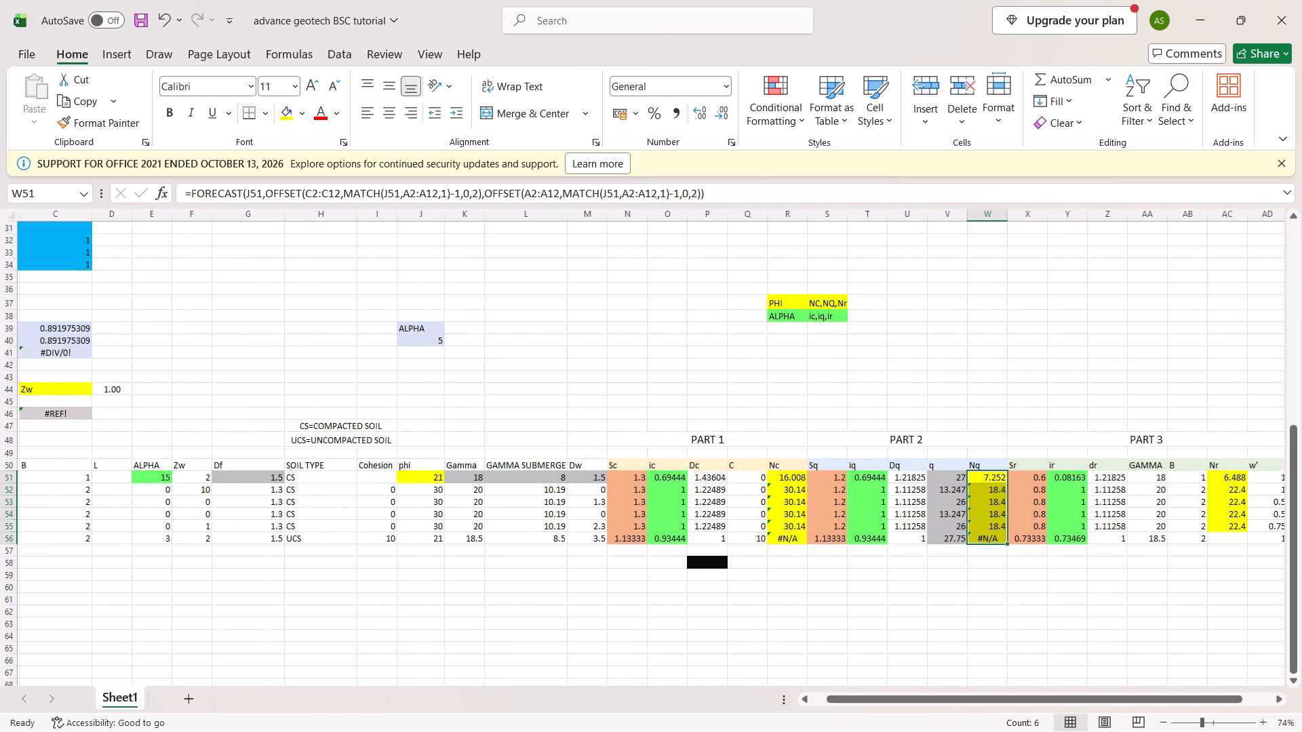
{"action": "scroll", "coordinate": [1068, 613], "scroll_direction": "left", "scroll_amount": 1}
{"action": "left_click", "coordinate": [1221, 479]}
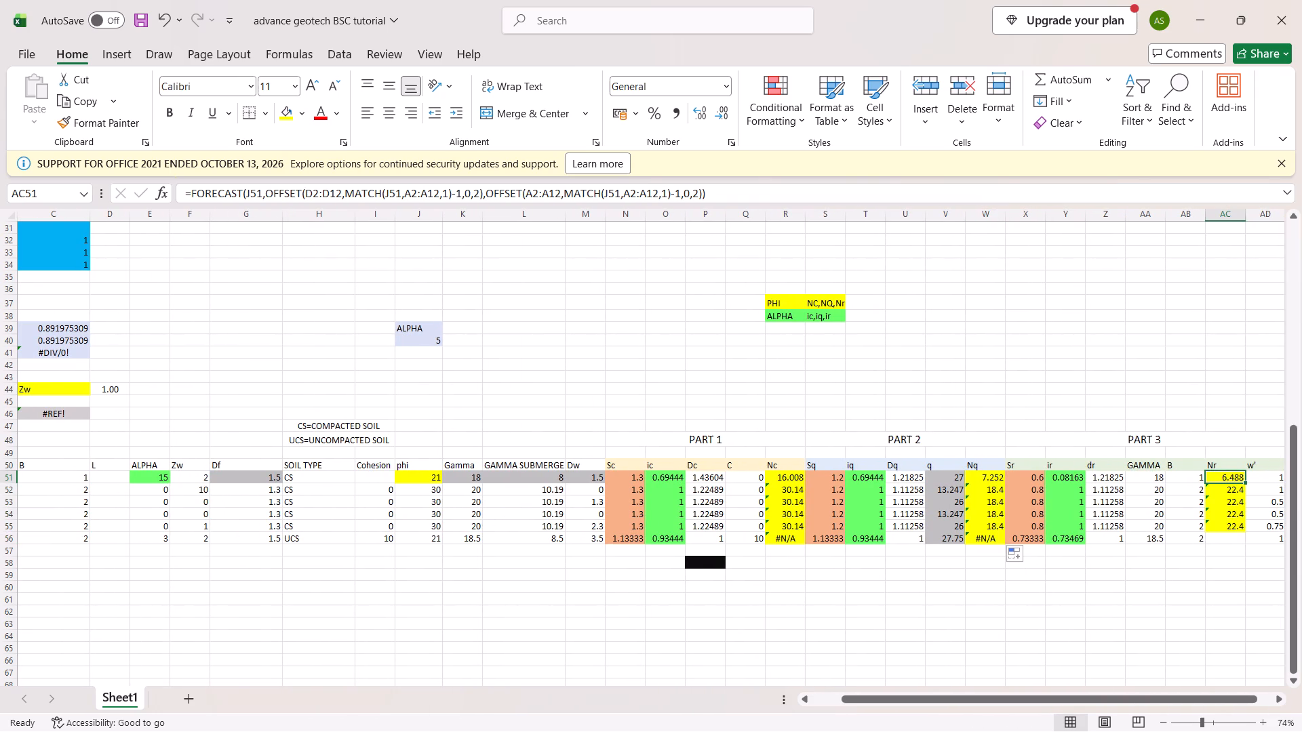
{"action": "left_click_drag", "start_coordinate": [1246, 481], "coordinate": [1249, 537]}
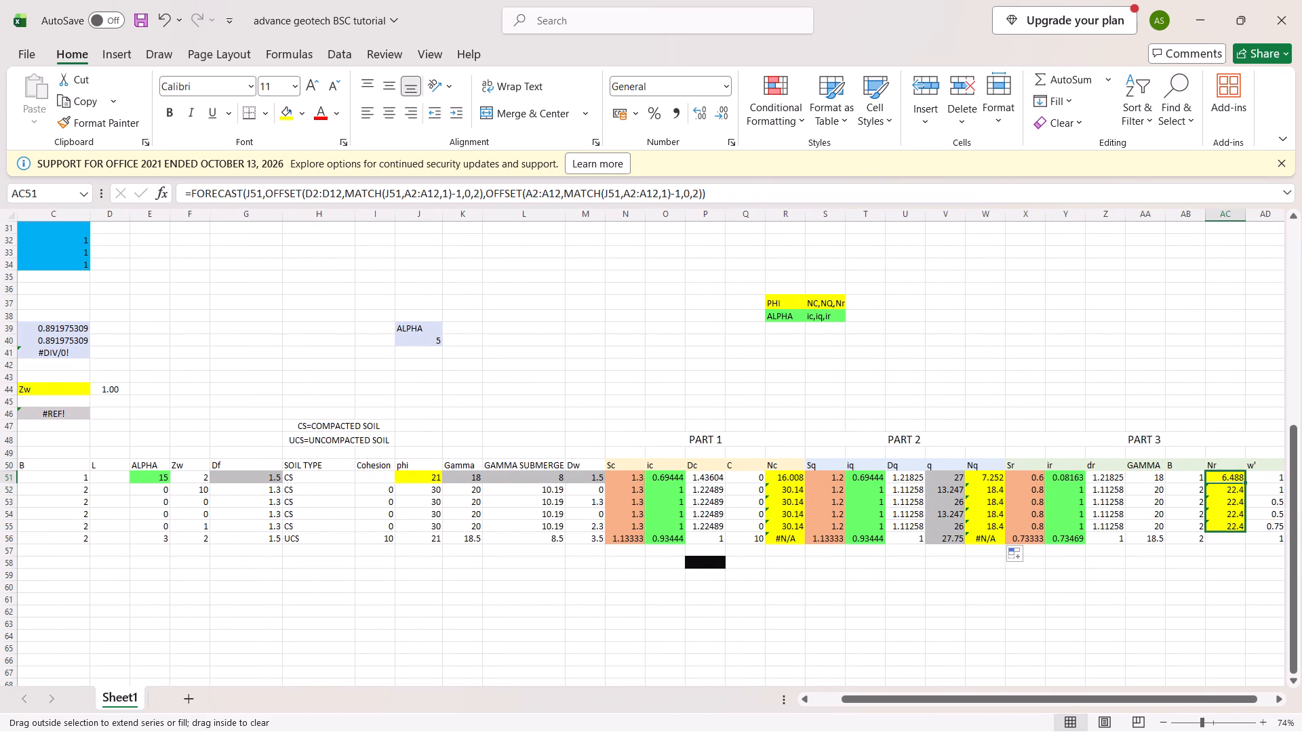
{"action": "left_click_drag", "start_coordinate": [1249, 537], "coordinate": [1249, 537]}
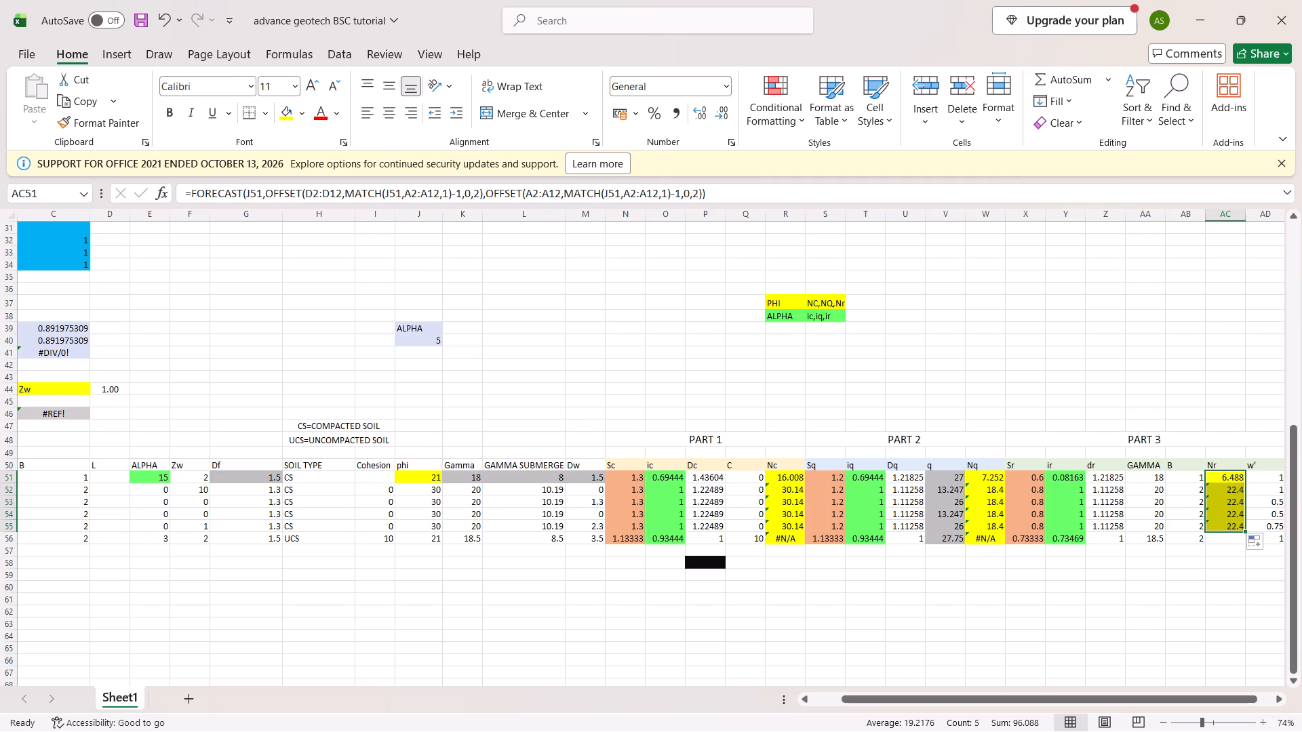
{"action": "left_click_drag", "start_coordinate": [1246, 532], "coordinate": [1246, 542]}
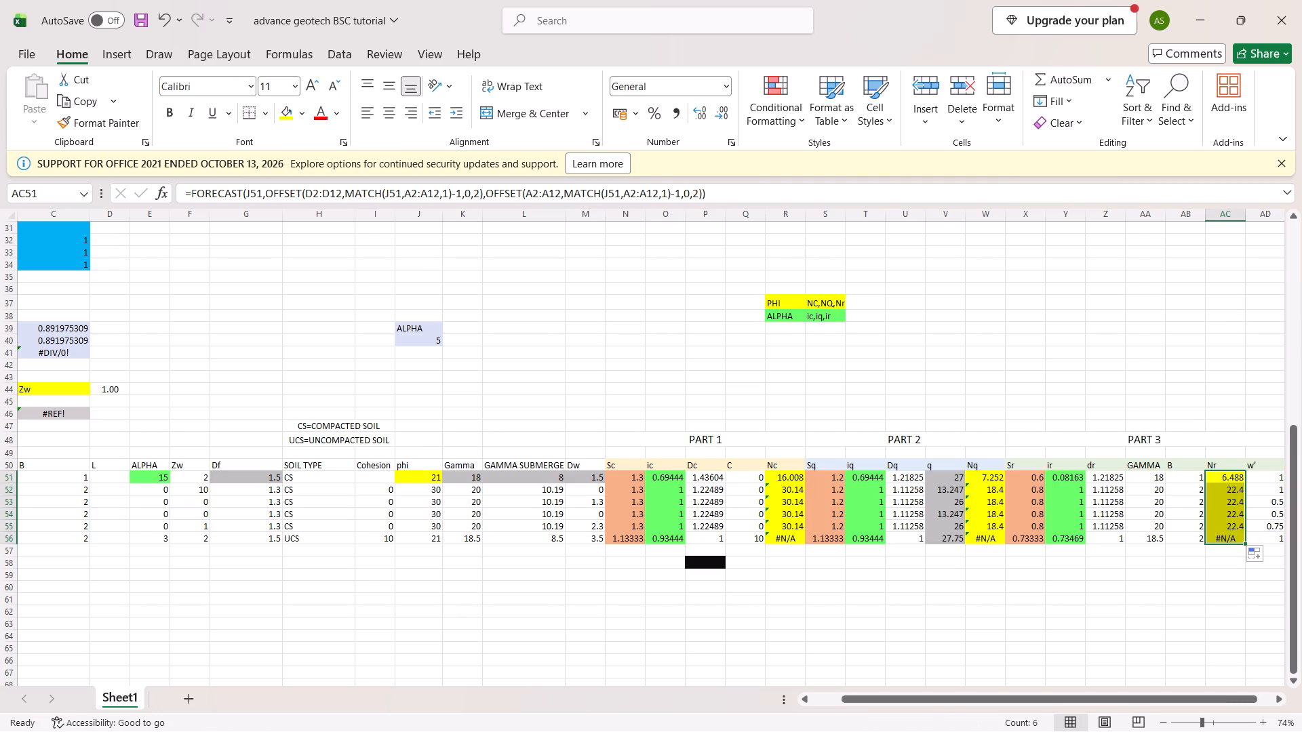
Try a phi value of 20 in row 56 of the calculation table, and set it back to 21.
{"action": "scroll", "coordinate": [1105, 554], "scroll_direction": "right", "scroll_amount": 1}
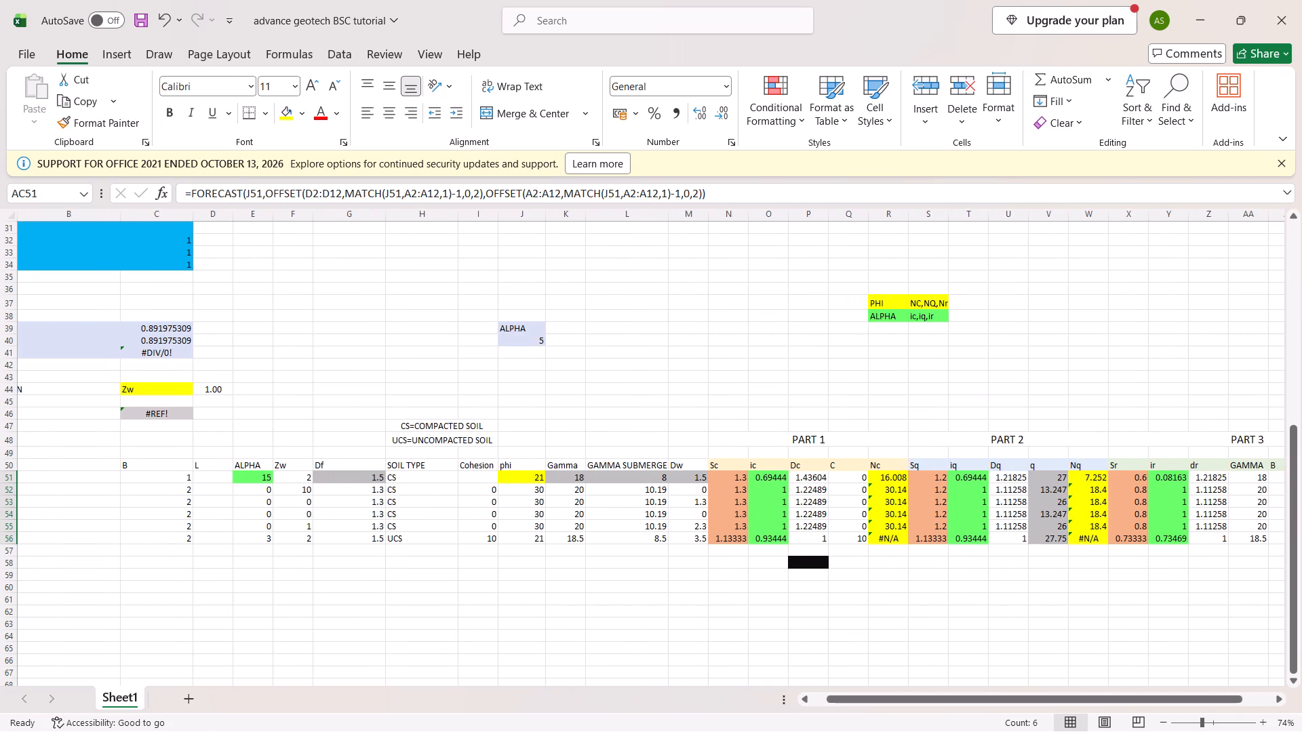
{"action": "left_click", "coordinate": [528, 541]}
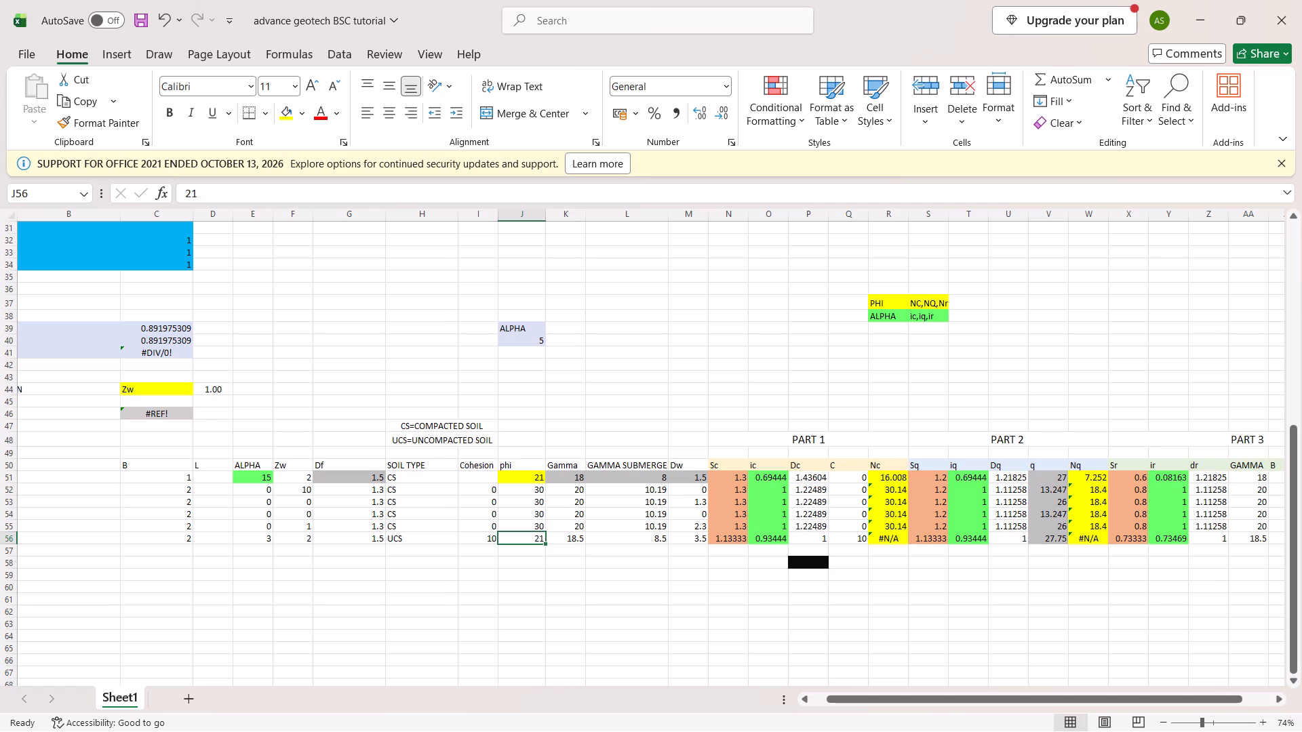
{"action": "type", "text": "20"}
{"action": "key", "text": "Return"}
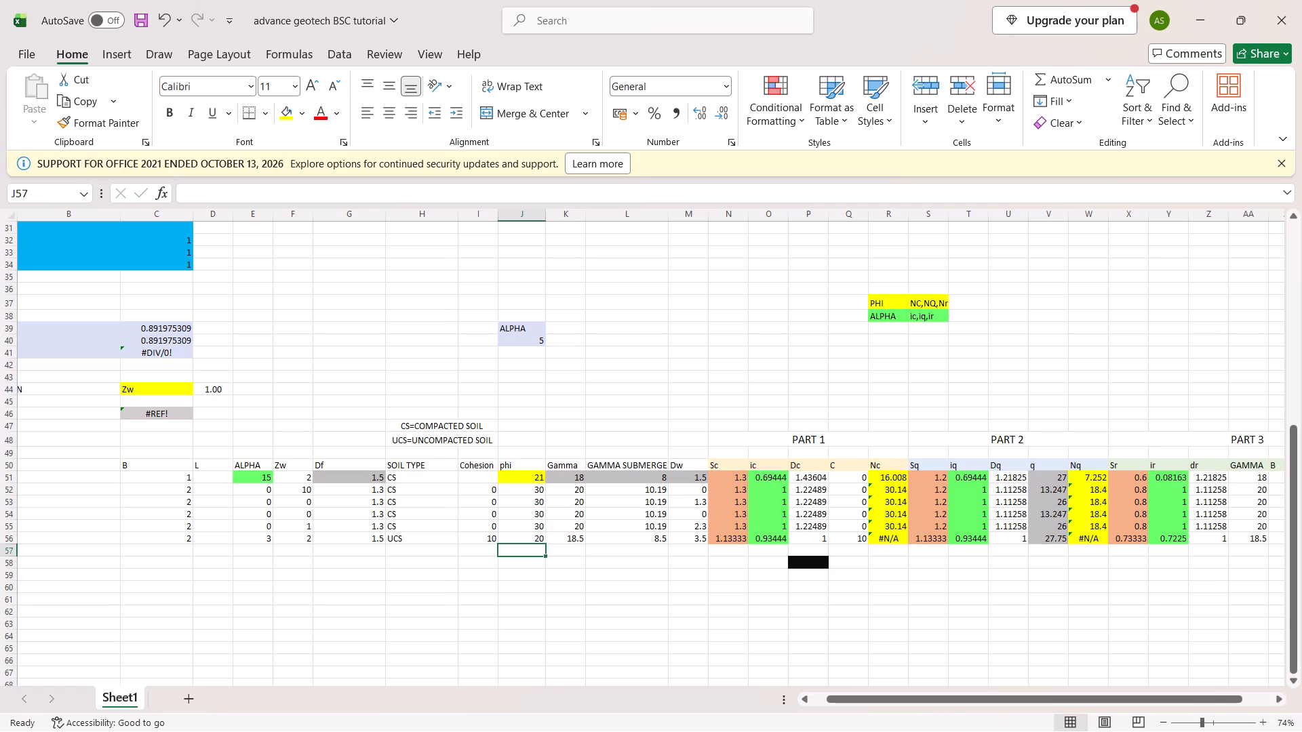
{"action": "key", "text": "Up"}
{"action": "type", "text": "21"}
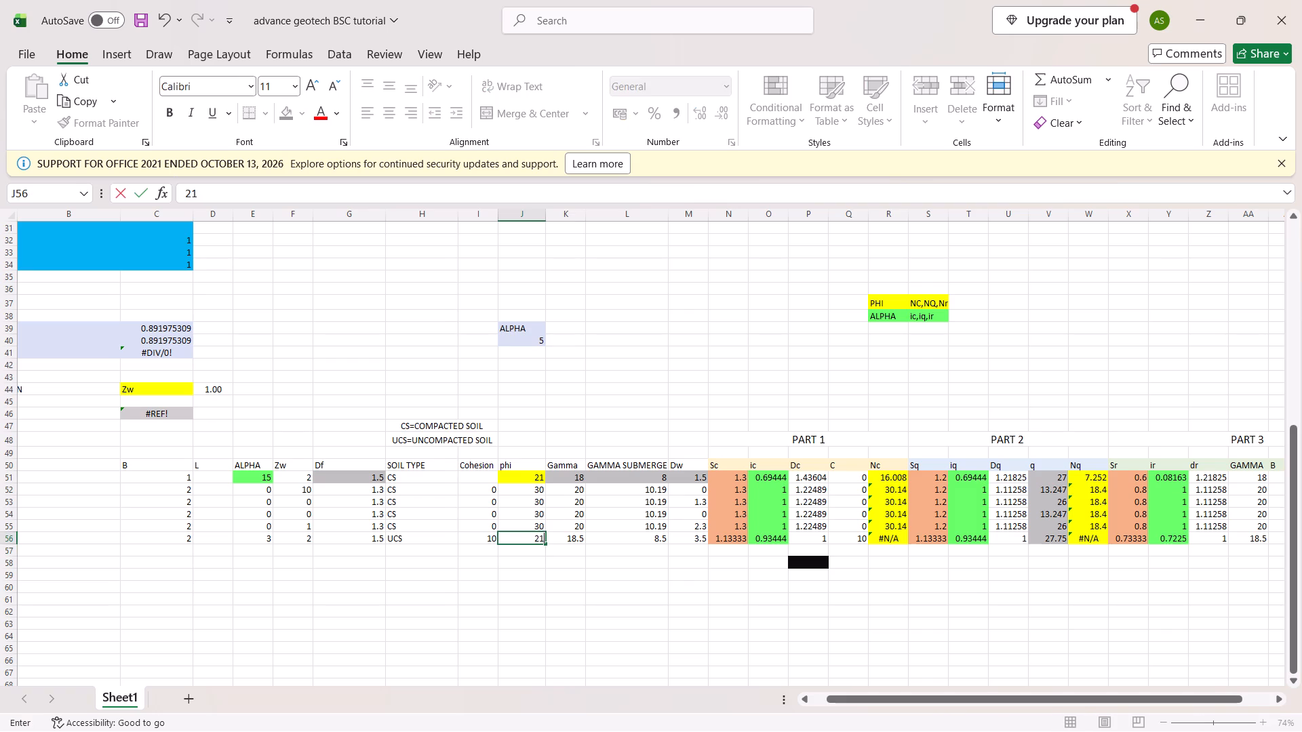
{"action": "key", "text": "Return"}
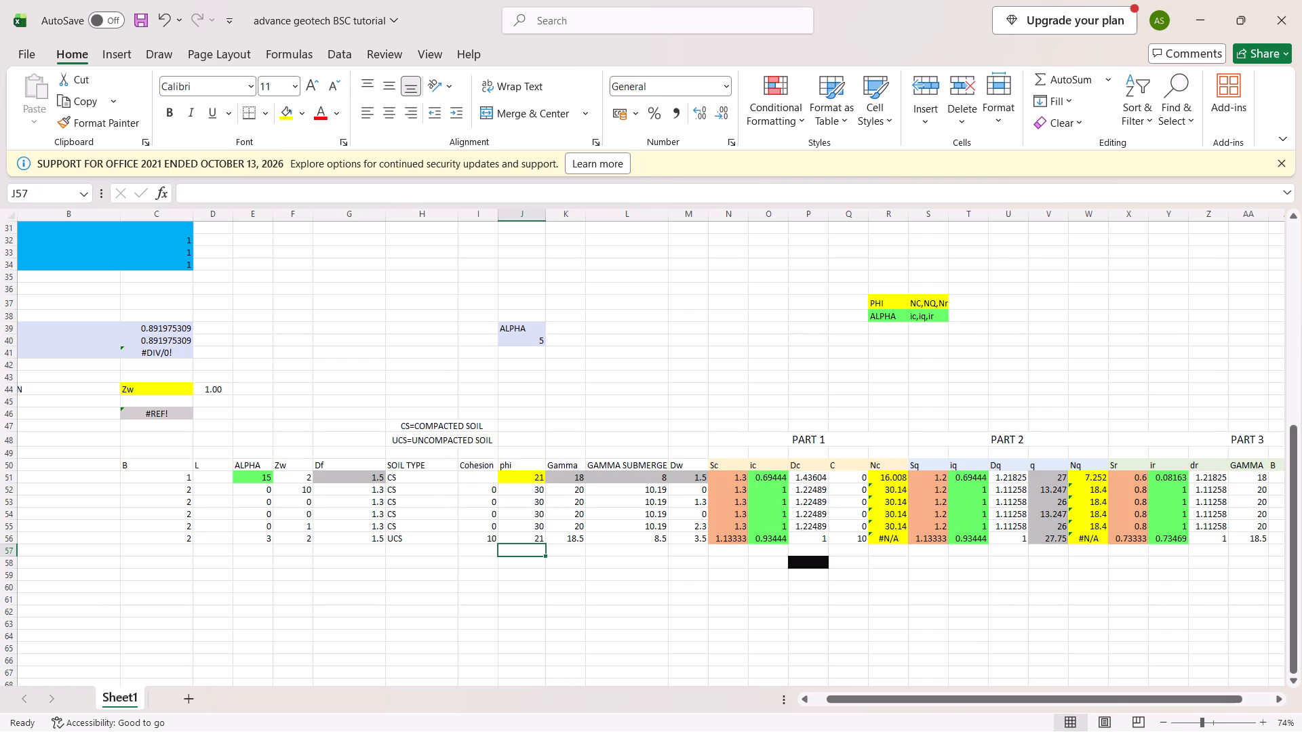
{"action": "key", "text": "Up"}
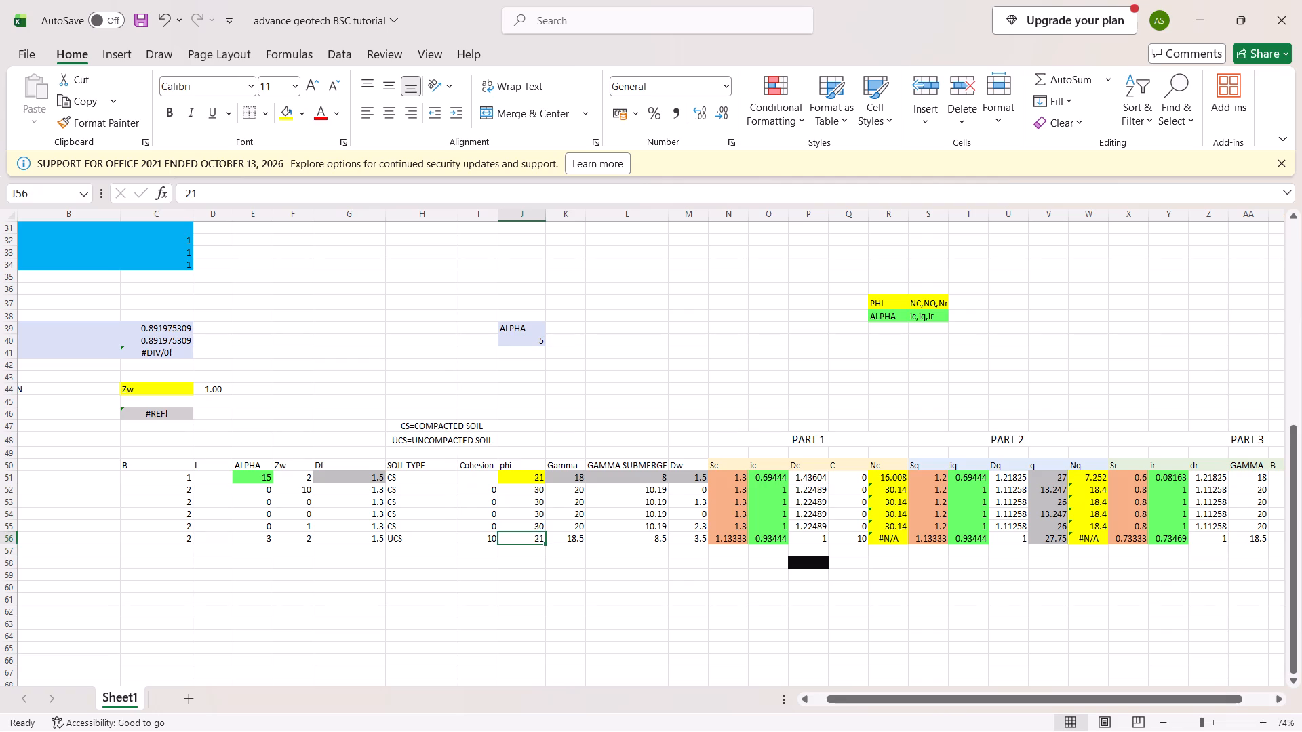
Examine the lookup ranges in the row 56 Nr formula and in the Nc formulas of rows 51 and 52.
{"action": "scroll", "coordinate": [528, 541], "scroll_direction": "left", "scroll_amount": 1}
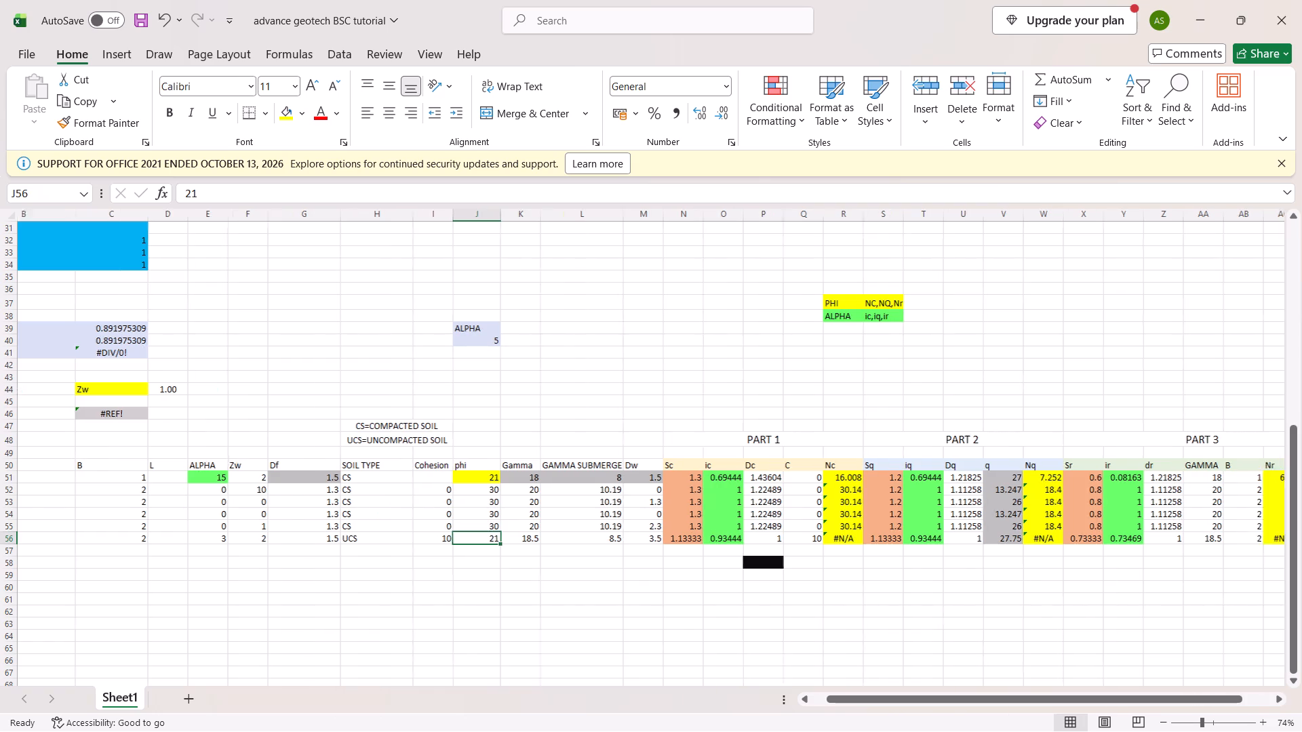
{"action": "scroll", "coordinate": [528, 541], "scroll_direction": "left", "scroll_amount": 1}
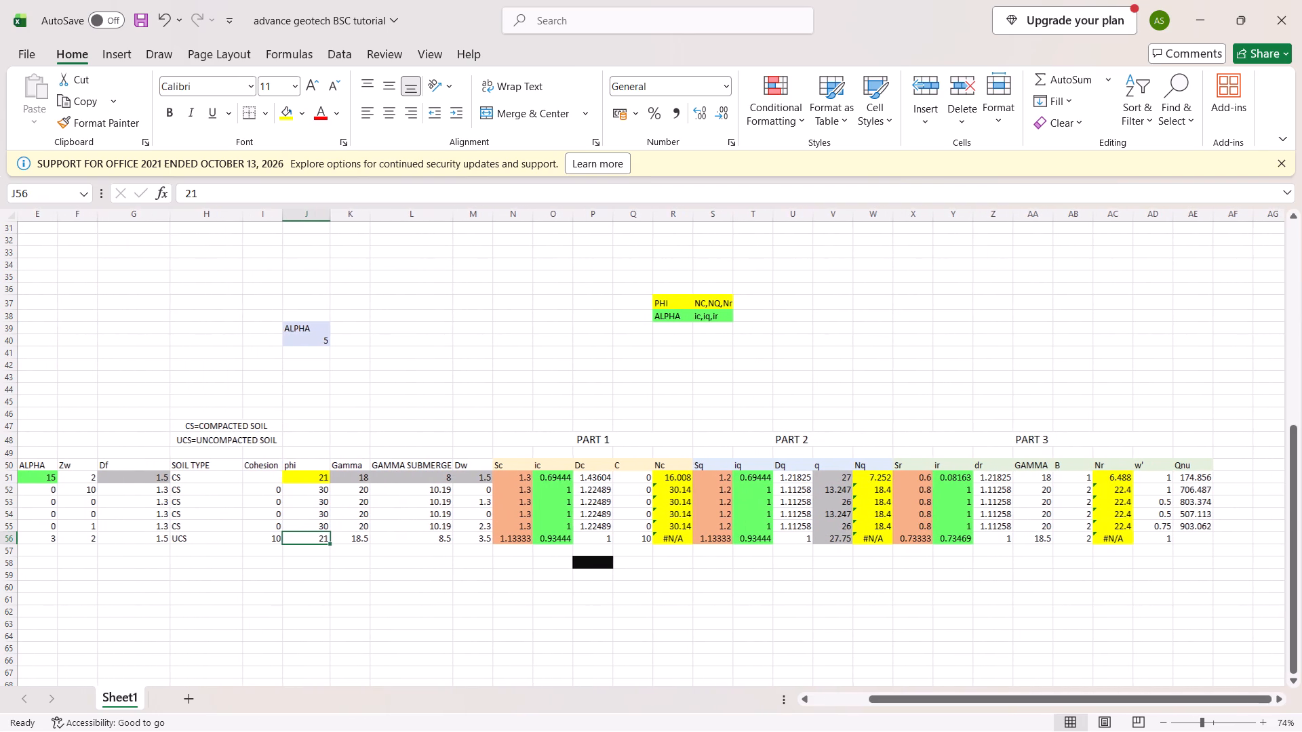
{"action": "left_click", "coordinate": [1123, 544]}
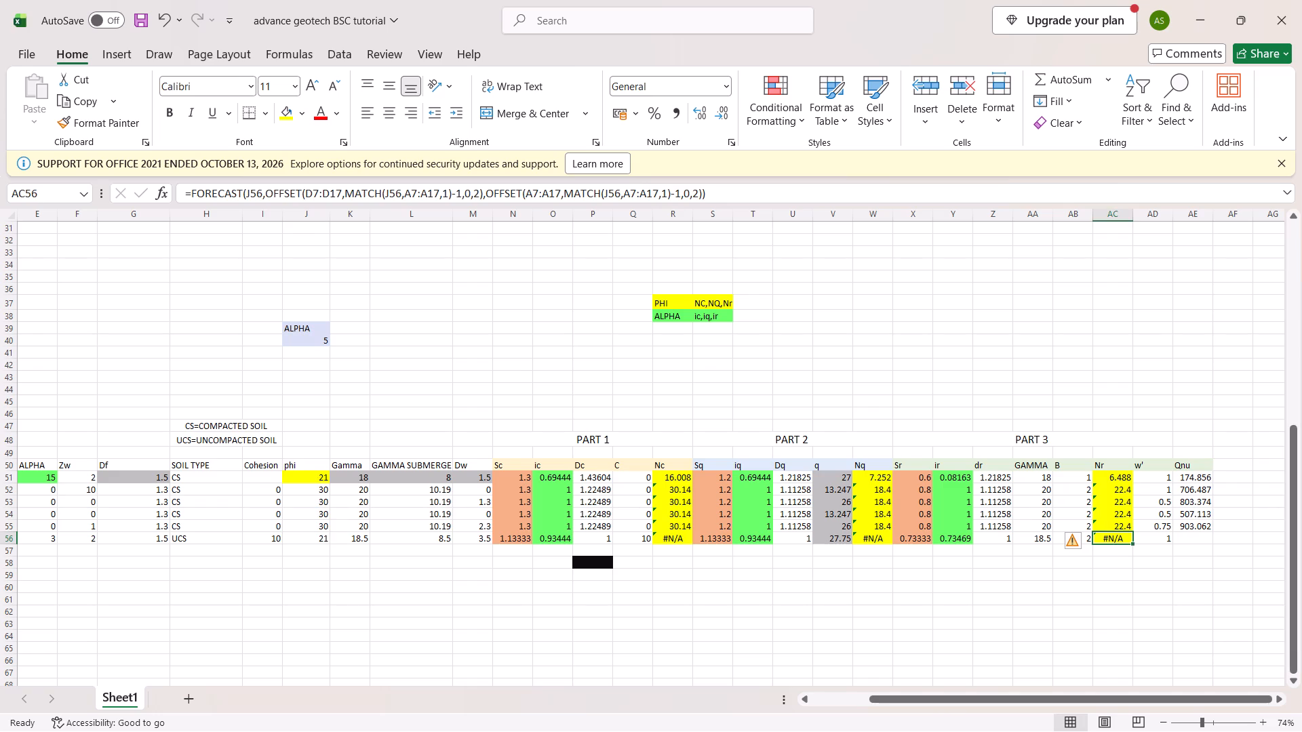
{"action": "left_click", "coordinate": [668, 477]}
{"action": "key", "text": "Down"}
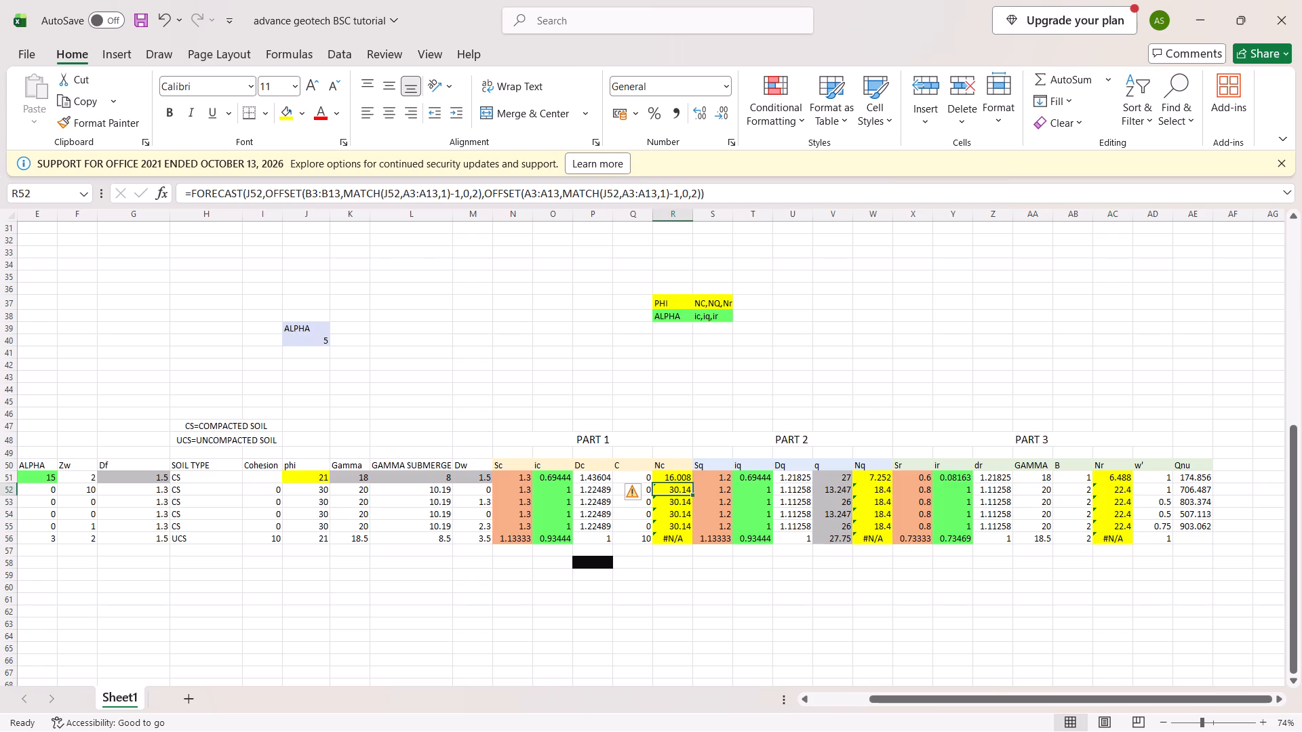
{"action": "key", "text": "Up"}
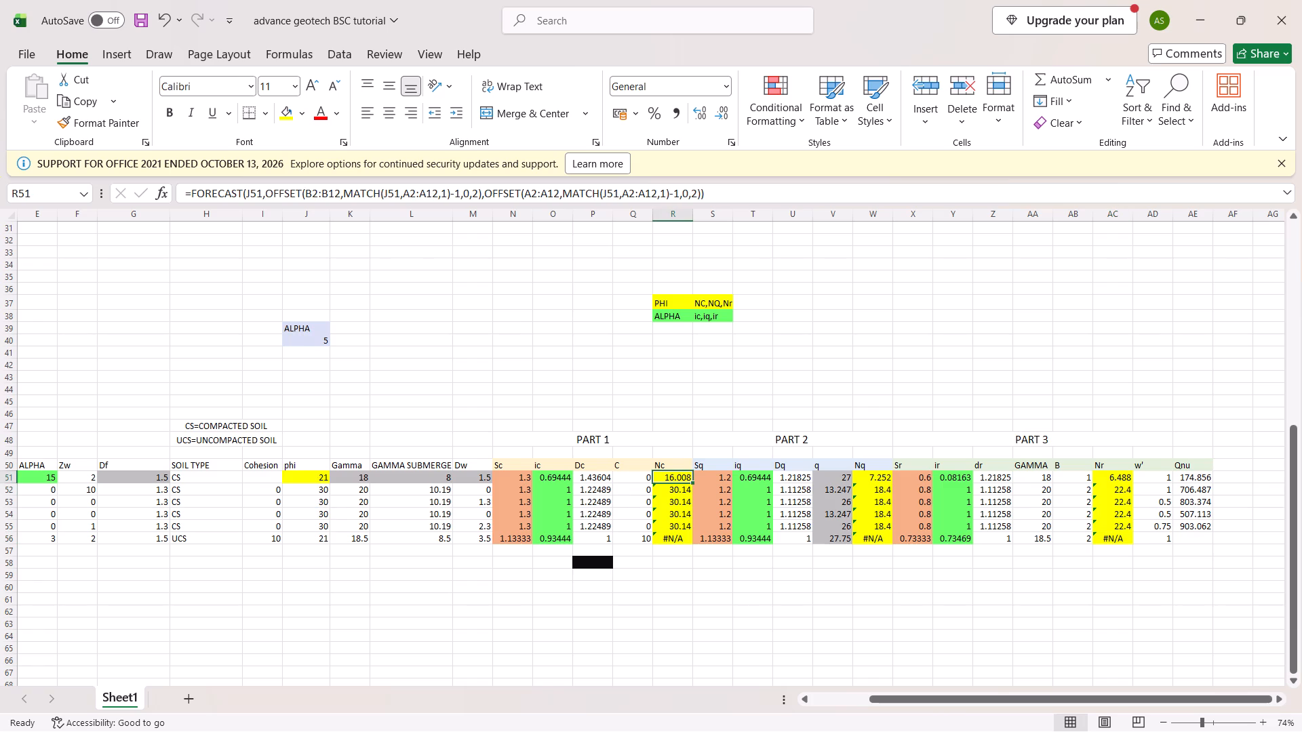
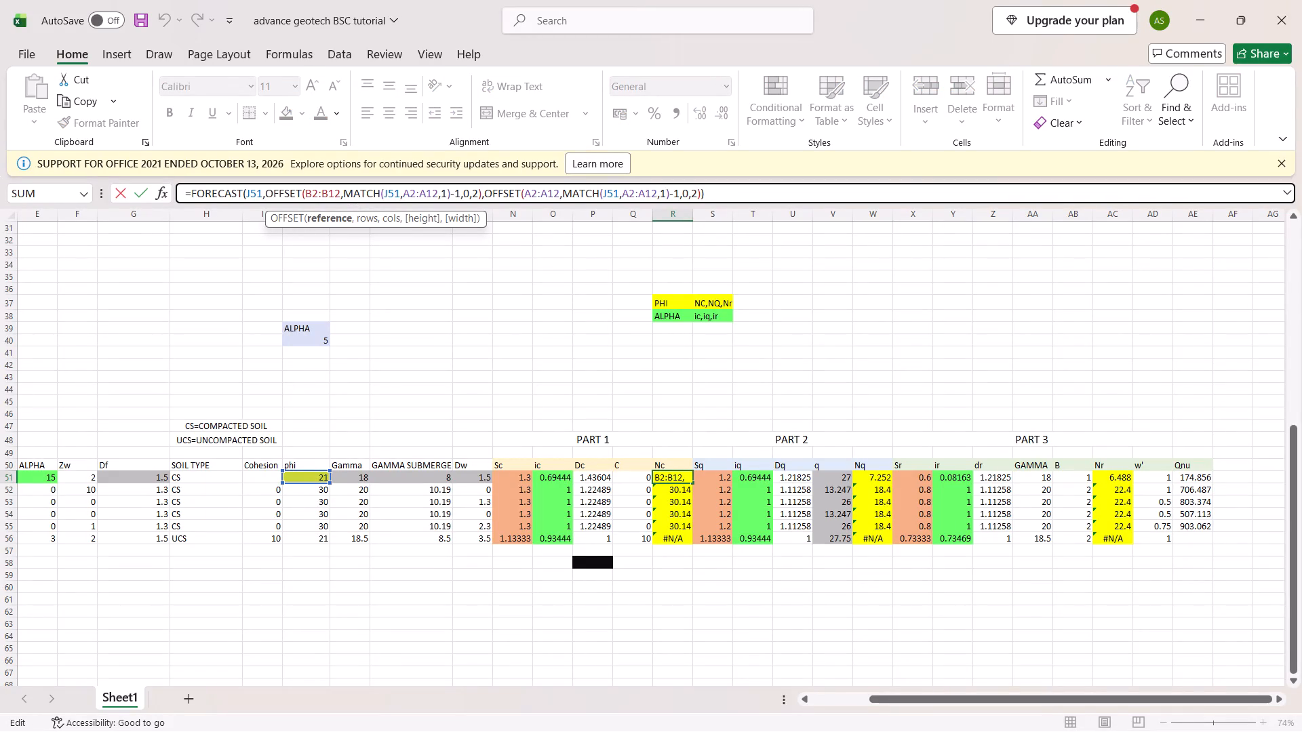
Change the first OFFSET range in the R51 Nc formula to B$4:B$12, with its rows locked.
{"action": "key", "text": "4"}
{"action": "key", "text": "Right"}
{"action": "key", "text": "BackSpace"}
{"action": "key", "text": "shift+dollar"}
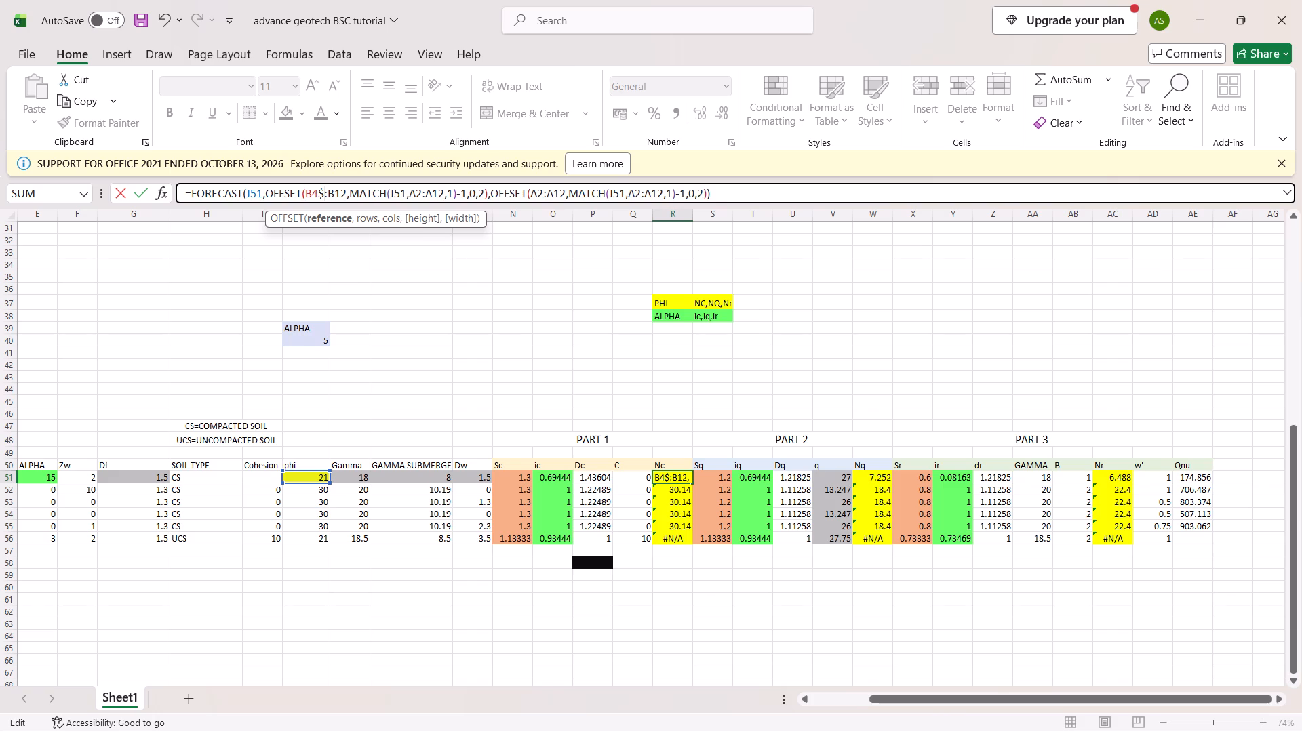
{"action": "key", "text": "BackSpace"}
{"action": "key", "text": "Left"}
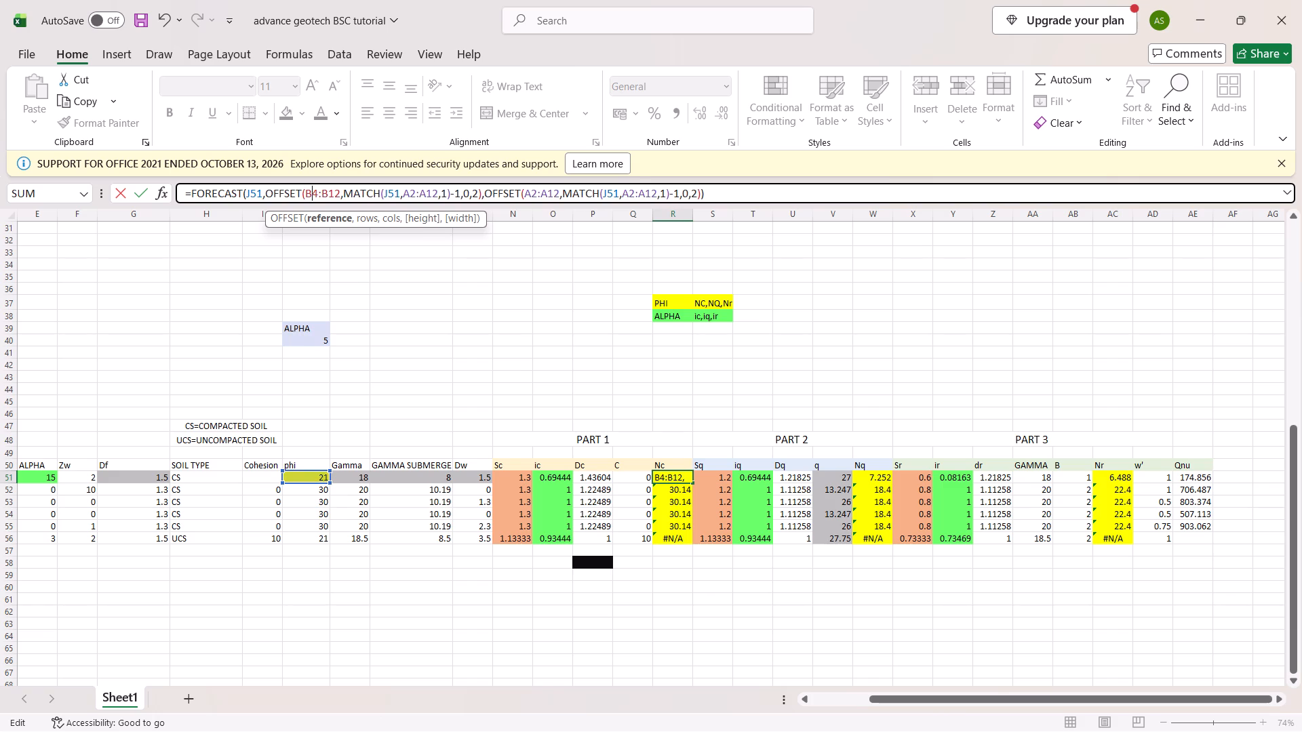
{"action": "key", "text": "shift+dollar"}
{"action": "key", "text": "Right"}
{"action": "key", "text": "Right"}
{"action": "key", "text": "Right"}
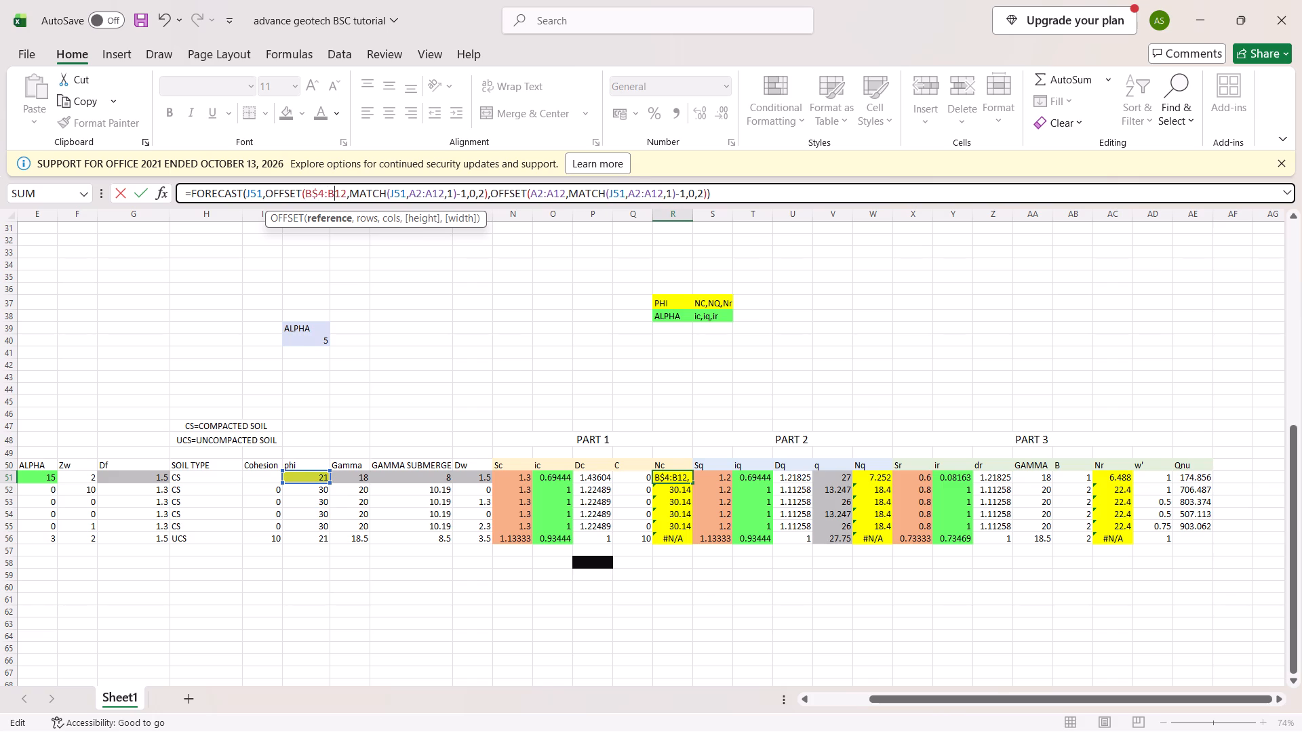
{"action": "key", "text": "4"}
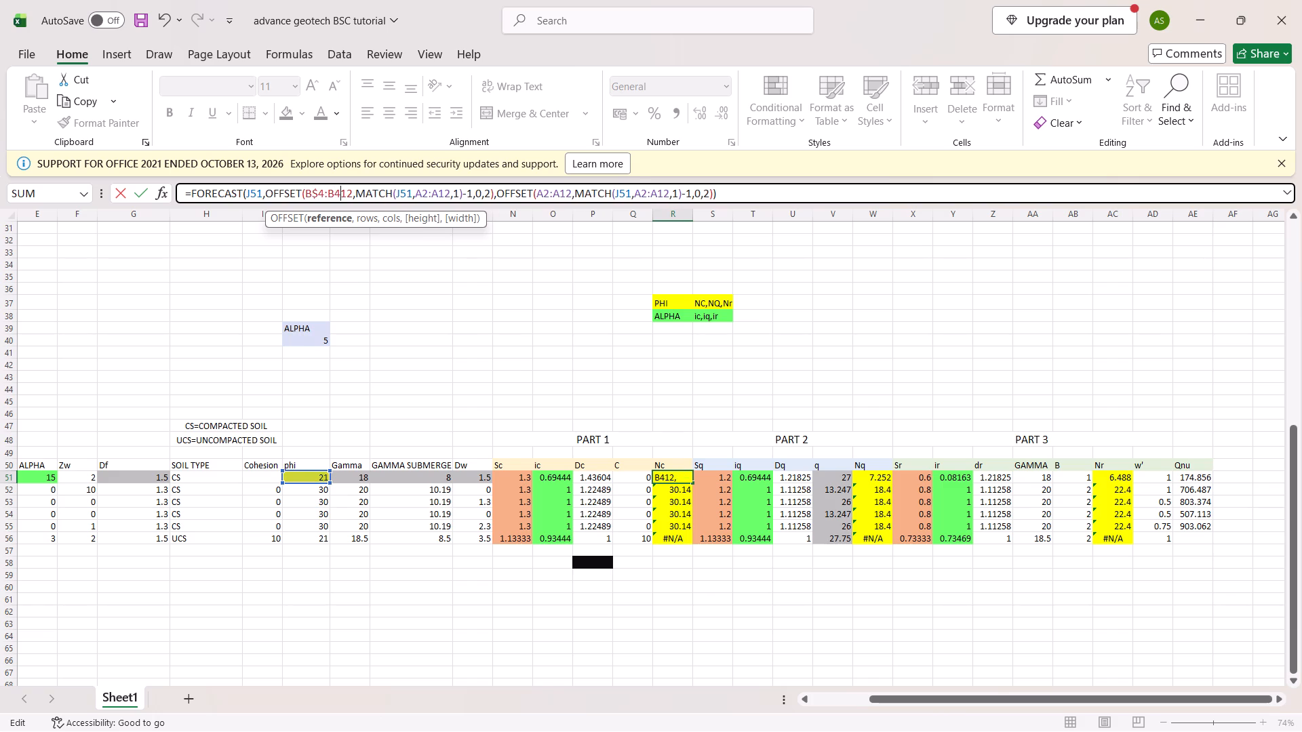
{"action": "key", "text": "BackSpace"}
{"action": "key", "text": "shift+dollar"}
Lock the rows of the first MATCH lookup range in the R51 Nc formula as A$2:A$12.
{"action": "key", "text": "Right"}
{"action": "key", "text": "Right"}
{"action": "key", "text": "Right"}
{"action": "key", "text": "Right"}
{"action": "key", "text": "Right"}
{"action": "key", "text": "Right"}
{"action": "key", "text": "Right"}
{"action": "key", "text": "Right"}
{"action": "key", "text": "Right"}
{"action": "key", "text": "Right"}
{"action": "key", "text": "Right"}
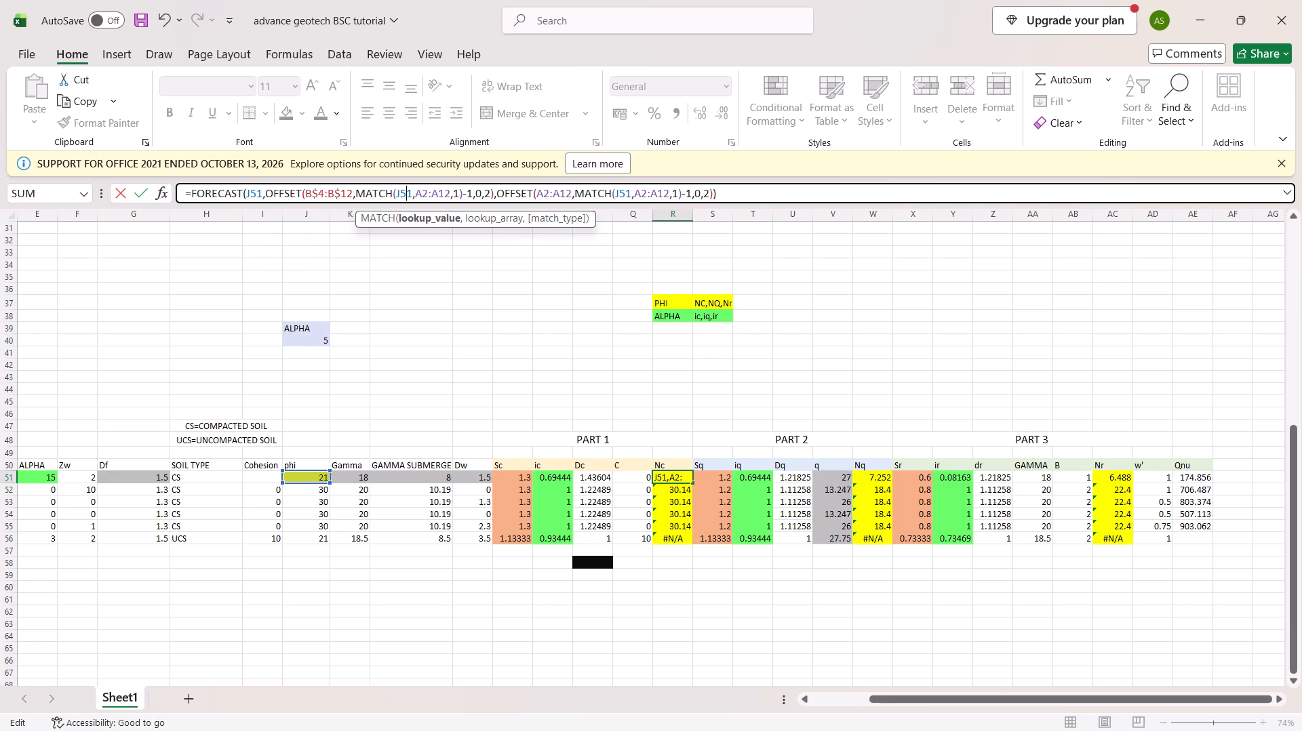
{"action": "key", "text": "Right"}
{"action": "key", "text": "Right"}
{"action": "key", "text": "Right"}
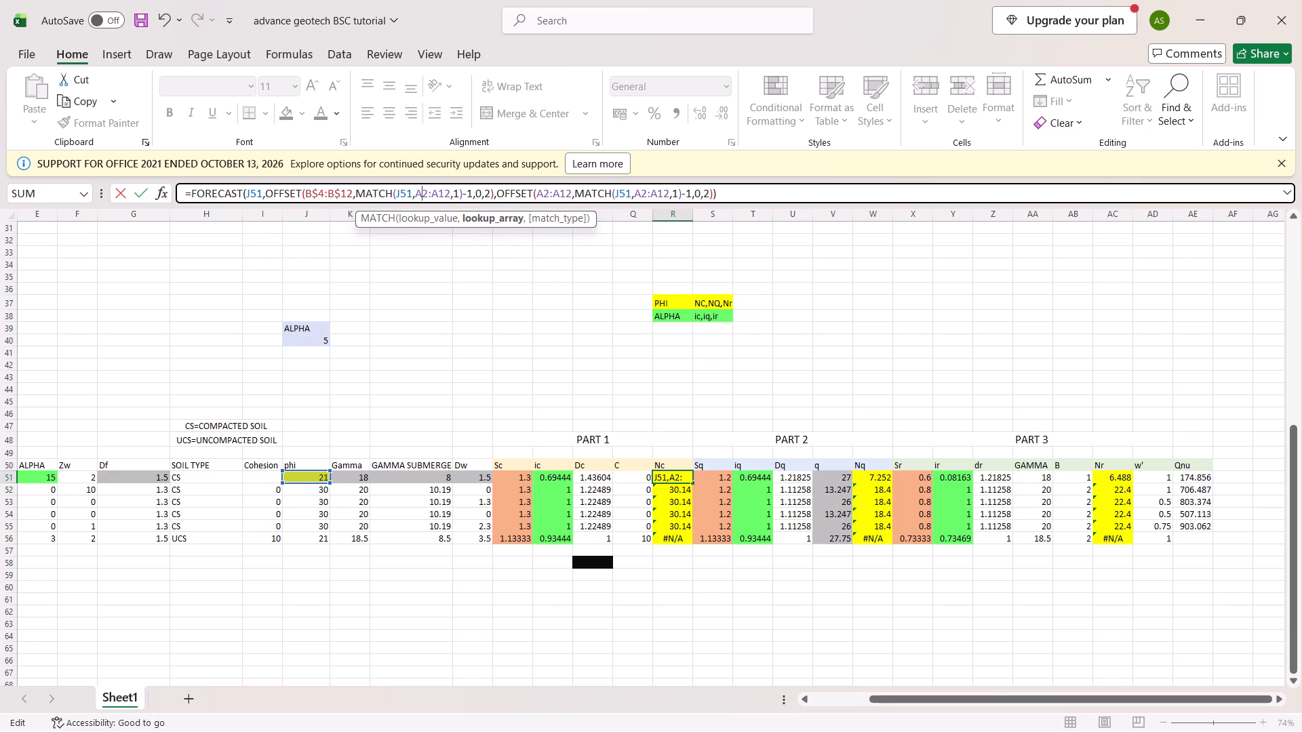
{"action": "key", "text": "shift+dollar"}
{"action": "key", "text": "Right"}
{"action": "key", "text": "Right"}
{"action": "key", "text": "Right"}
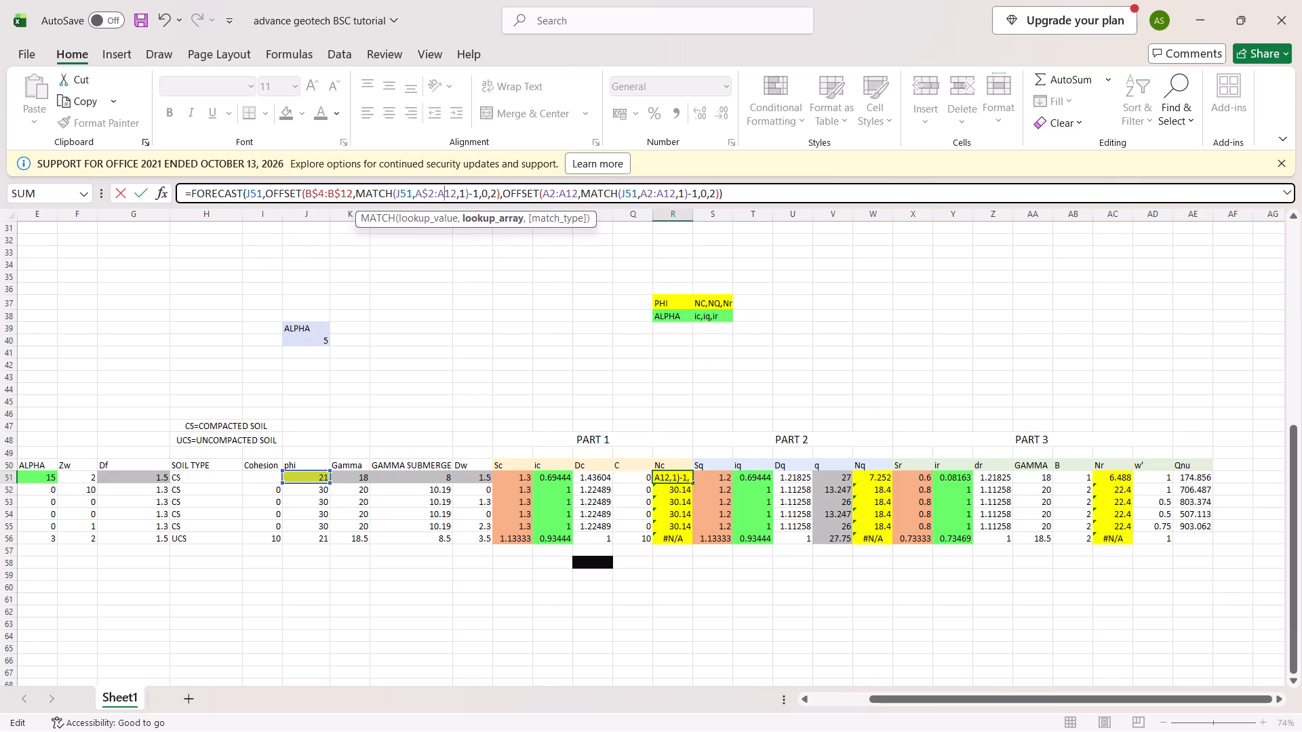
{"action": "key", "text": "shift+dollar"}
Lock the rows of the second OFFSET reference range in the R51 Nc formula as A$2:A$12.
{"action": "key", "text": "Right"}
{"action": "key", "text": "Right"}
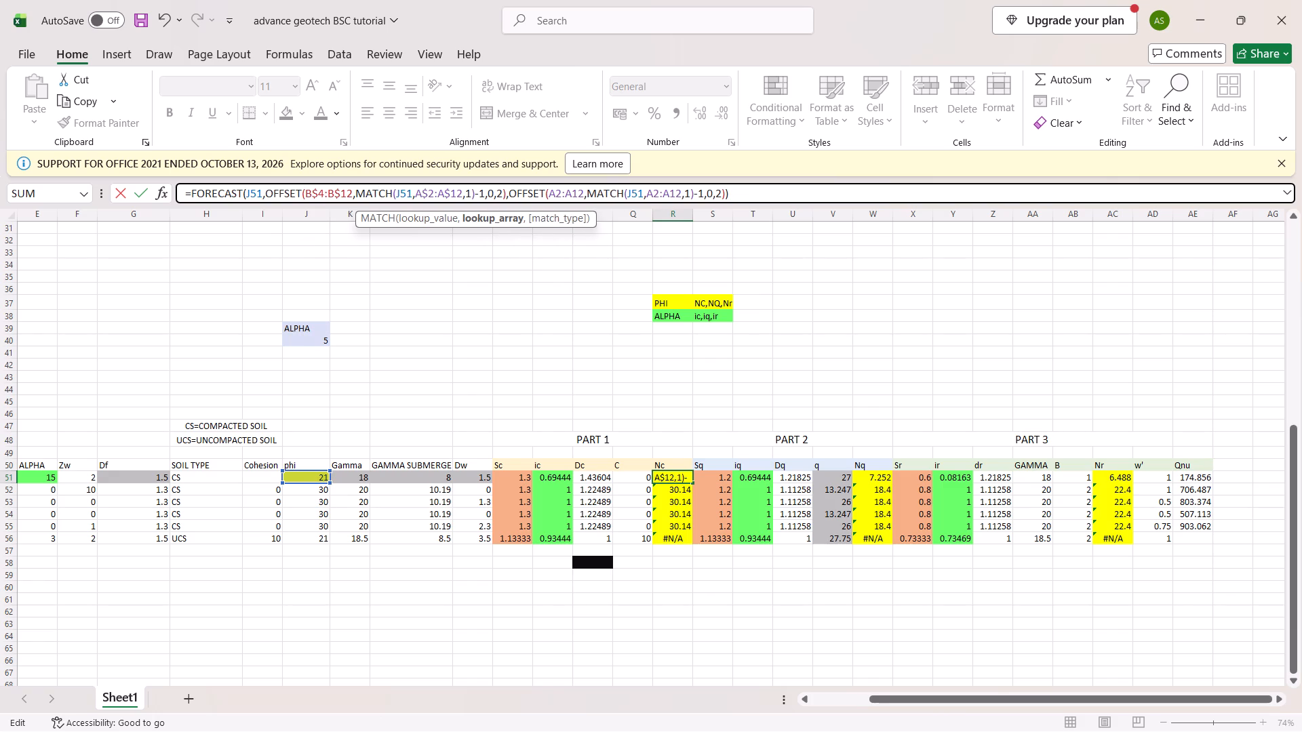
{"action": "key", "text": "Right"}
{"action": "key", "text": "Right"}
{"action": "key", "text": "Right"}
{"action": "key", "text": "Right"}
{"action": "key", "text": "Right"}
{"action": "key", "text": "Right"}
{"action": "key", "text": "Right"}
{"action": "key", "text": "Right"}
{"action": "key", "text": "Right"}
{"action": "key", "text": "Right"}
{"action": "key", "text": "Right"}
{"action": "key", "text": "Right"}
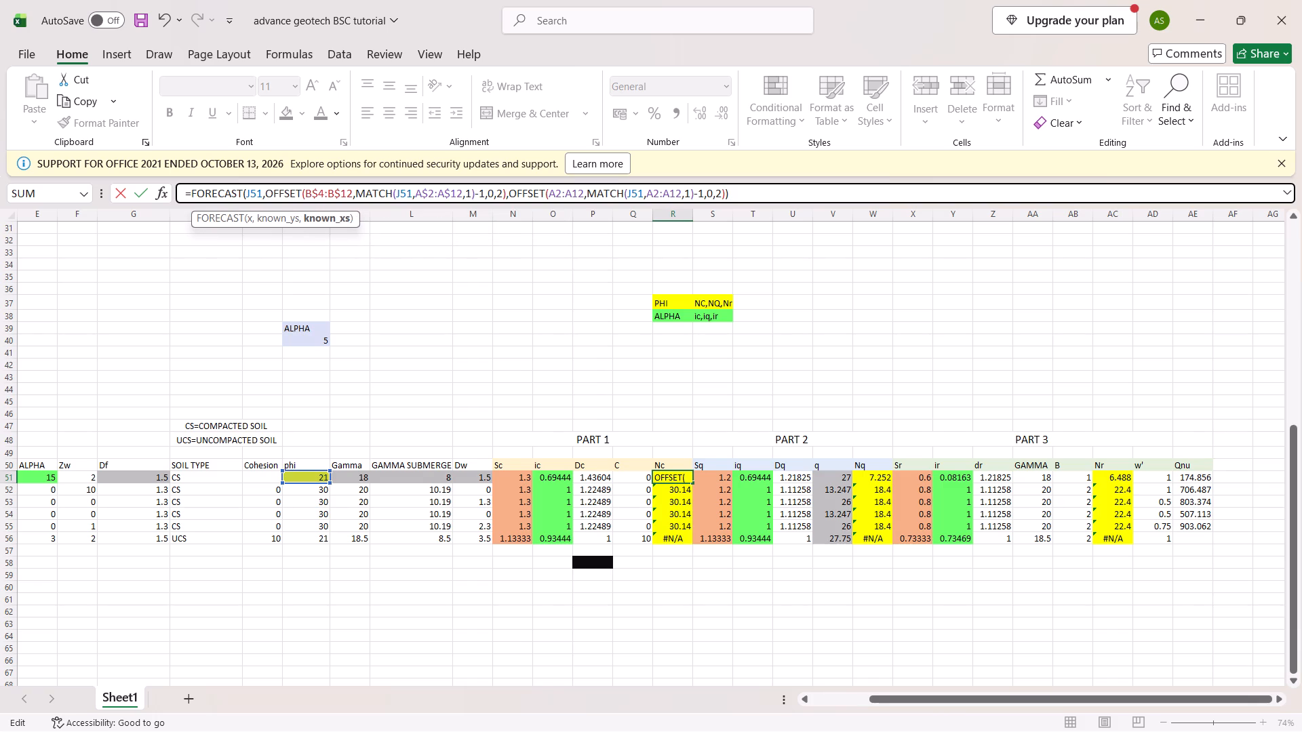
{"action": "key", "text": "Right"}
{"action": "key", "text": "Right"}
{"action": "key", "text": "Right"}
{"action": "key", "text": "Right"}
{"action": "key", "text": "Right"}
{"action": "key", "text": "Right"}
{"action": "key", "text": "Right"}
{"action": "key", "text": "shift+dollar"}
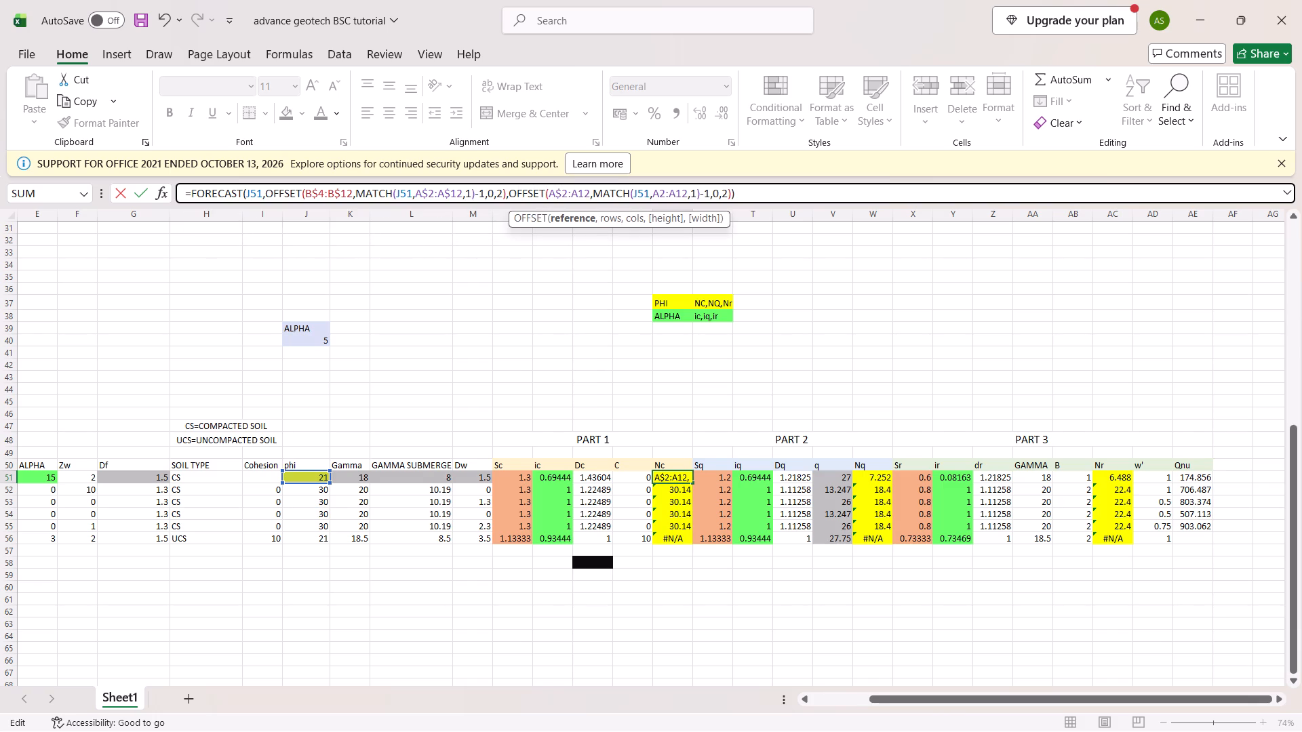
{"action": "key", "text": "Right"}
{"action": "key", "text": "Right"}
{"action": "key", "text": "Right"}
{"action": "key", "text": "shift+dollar"}
Lock the rows of the last MATCH range in the R51 Nc formula as A$2:A$12 and commit the formula.
{"action": "key", "text": "Right"}
{"action": "key", "text": "Right"}
{"action": "key", "text": "Right"}
{"action": "key", "text": "Right"}
{"action": "key", "text": "Right"}
{"action": "key", "text": "Right"}
{"action": "key", "text": "Right"}
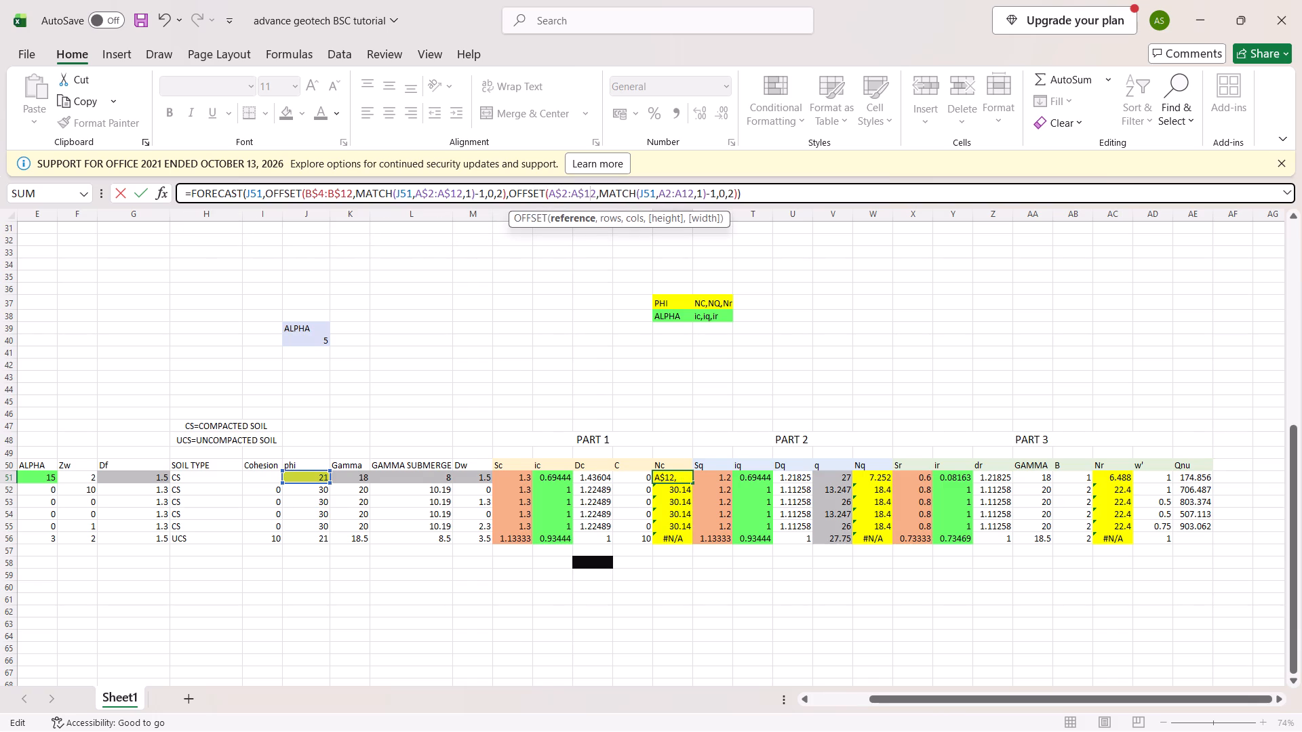
{"action": "key", "text": "Right"}
{"action": "key", "text": "Right"}
{"action": "key", "text": "Right"}
{"action": "key", "text": "Right"}
{"action": "key", "text": "Right"}
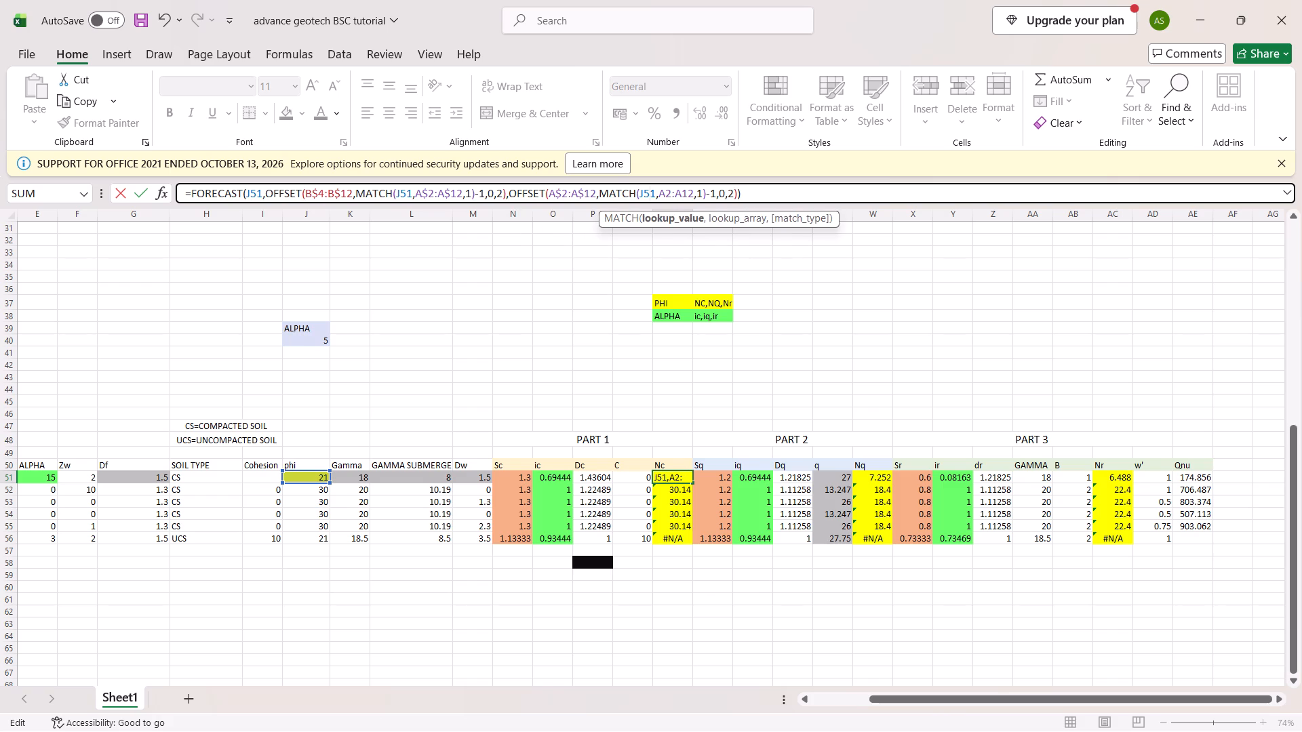
{"action": "key", "text": "Right"}
{"action": "key", "text": "Right"}
{"action": "key", "text": "shift+dollar"}
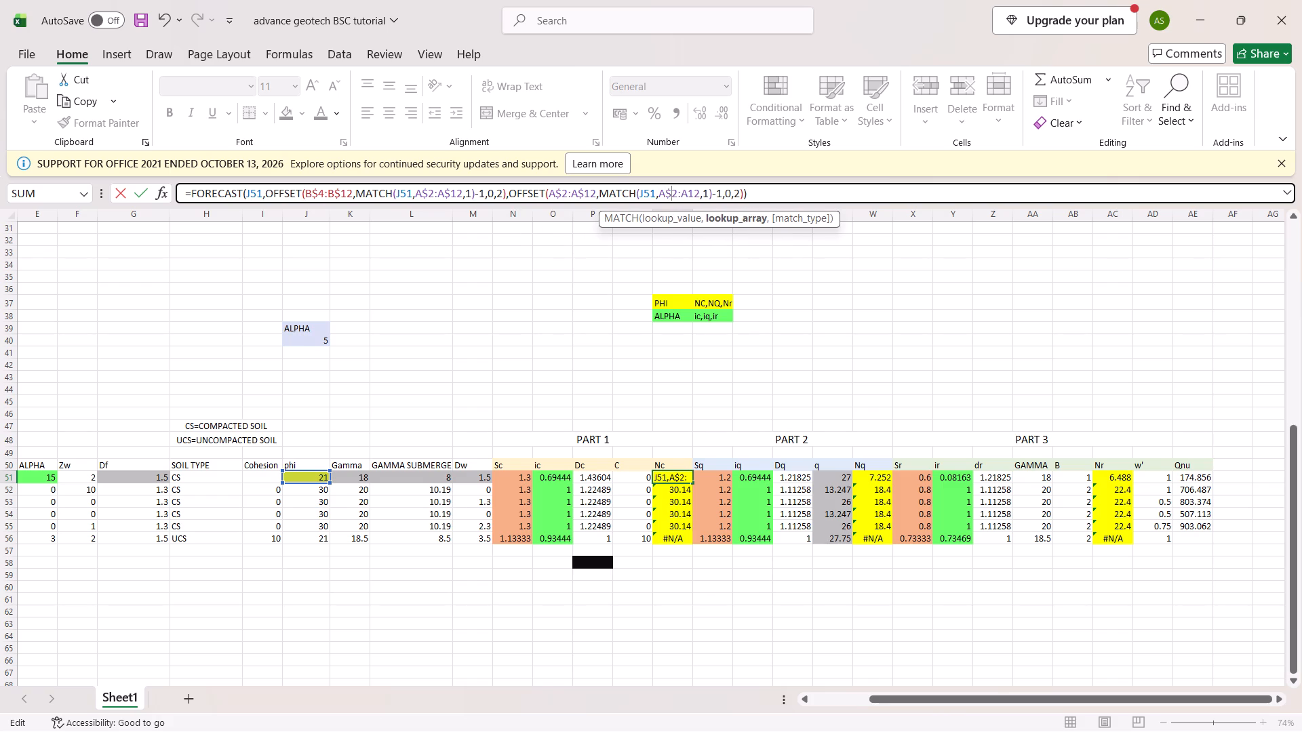
{"action": "key", "text": "Right"}
{"action": "key", "text": "Right"}
{"action": "key", "text": "Right"}
{"action": "key", "text": "shift+dollar"}
{"action": "key", "text": "Right"}
{"action": "key", "text": "Right"}
{"action": "key", "text": "Return"}
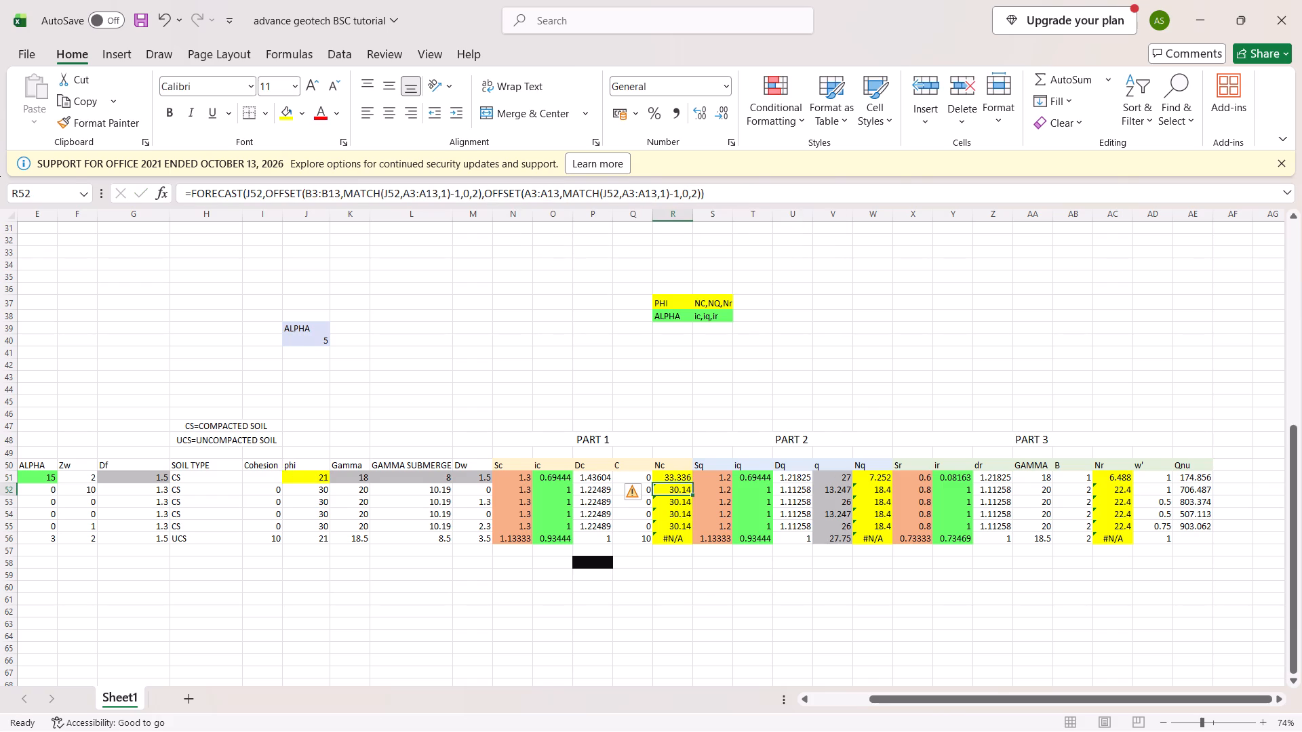
Fill the revised Nc formula in column R from row 51 down through row 56.
{"action": "left_click", "coordinate": [667, 474]}
{"action": "left_click_drag", "start_coordinate": [692, 481], "coordinate": [688, 545]}
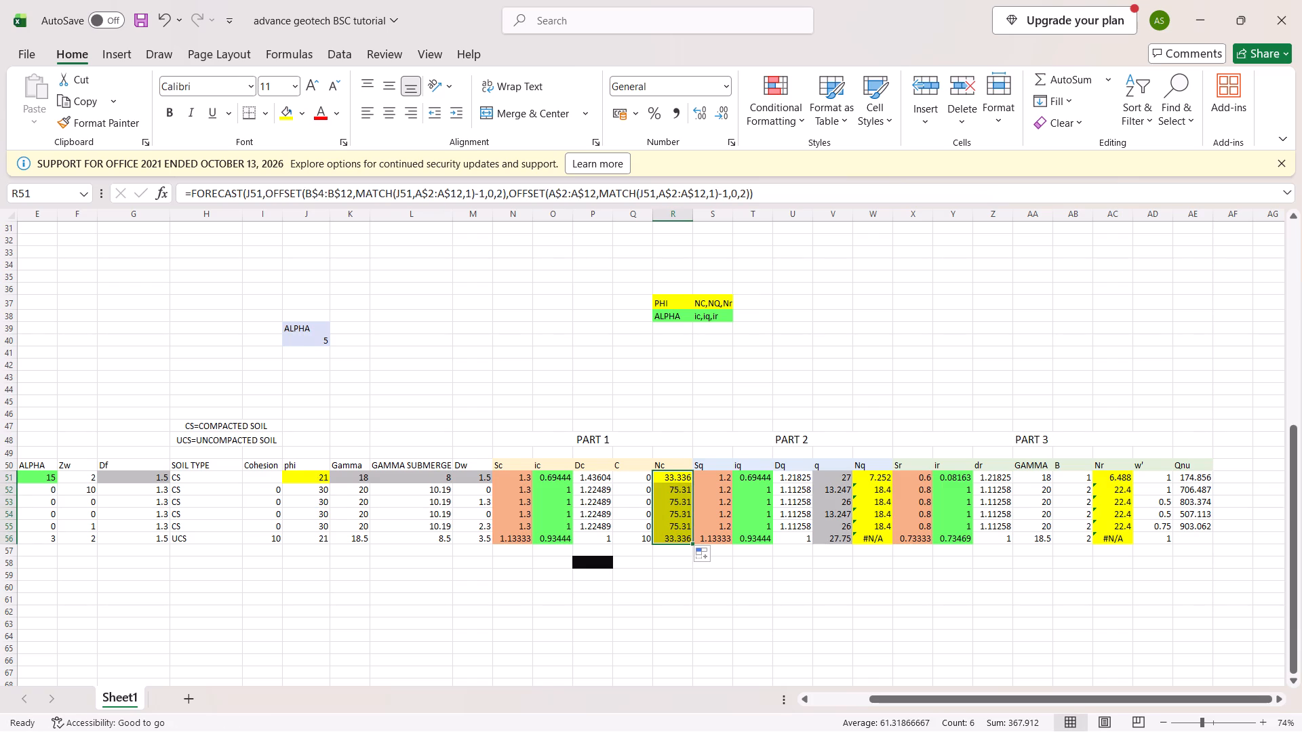
In the W51 Nq formula, lock the rows of the first OFFSET range as C$2:C$12 and its MATCH range as A$2:A$12.
{"action": "left_click", "coordinate": [880, 483]}
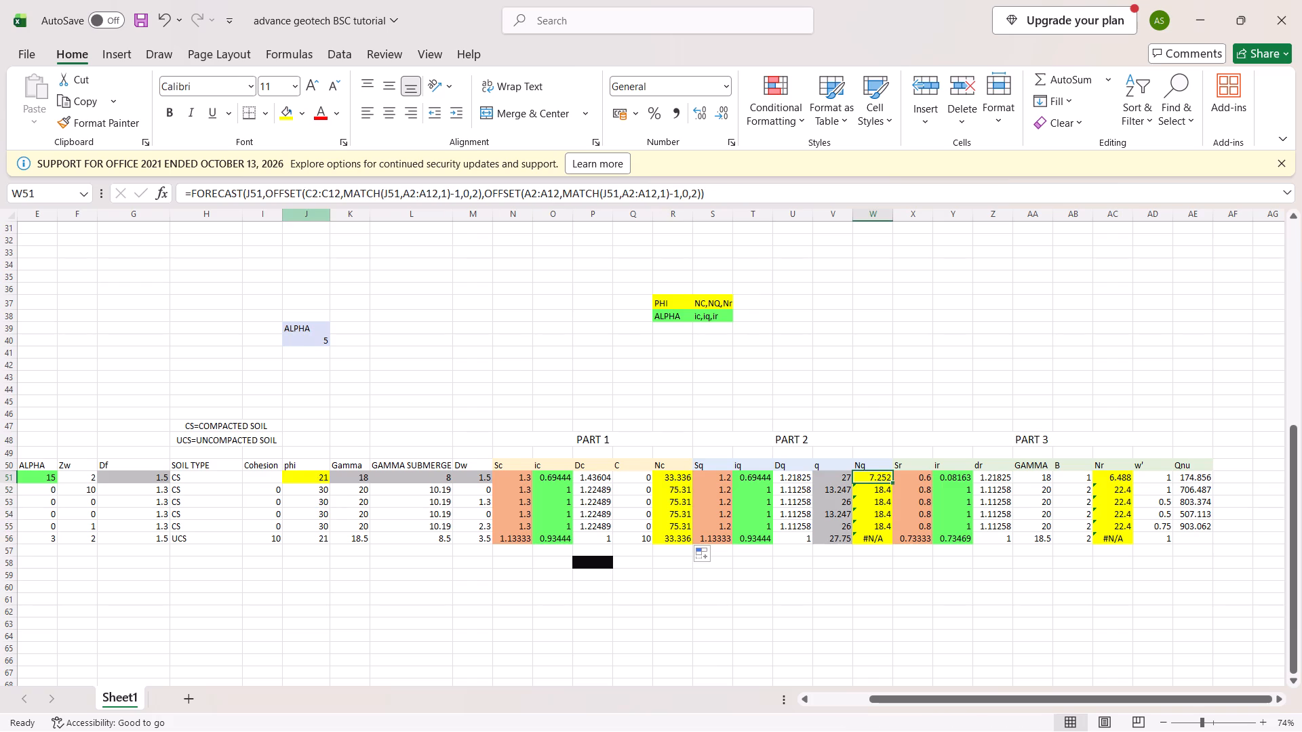
{"action": "left_click", "coordinate": [310, 189]}
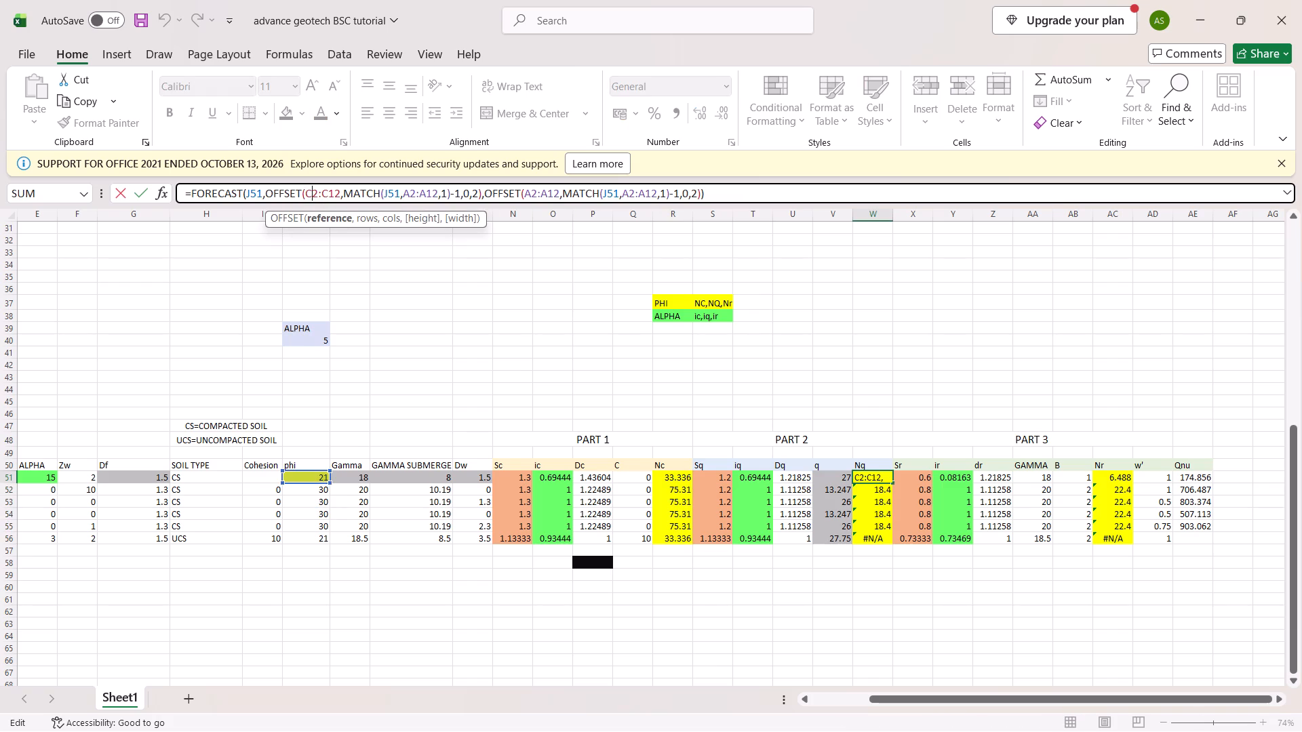
{"action": "key", "text": "shift+dollar"}
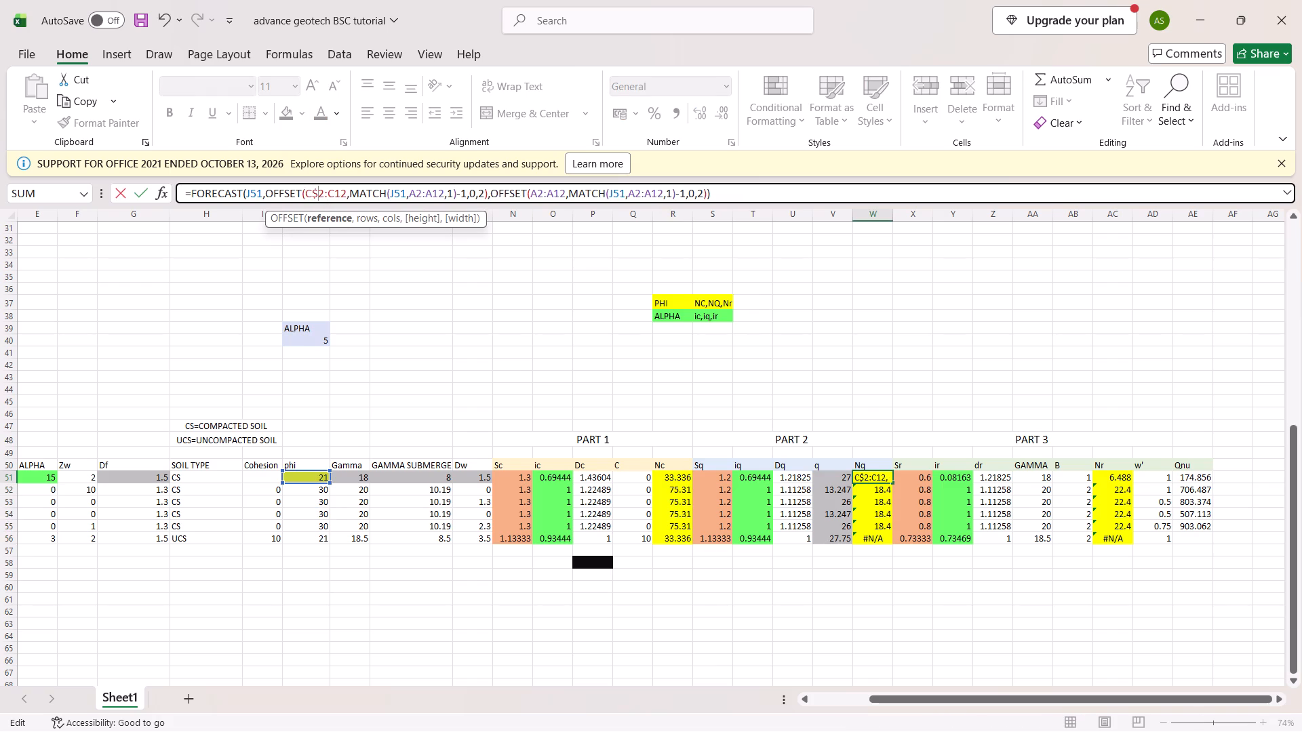
{"action": "left_click", "coordinate": [336, 192], "text": "shift"}
{"action": "left_click", "coordinate": [336, 192], "text": "shift"}
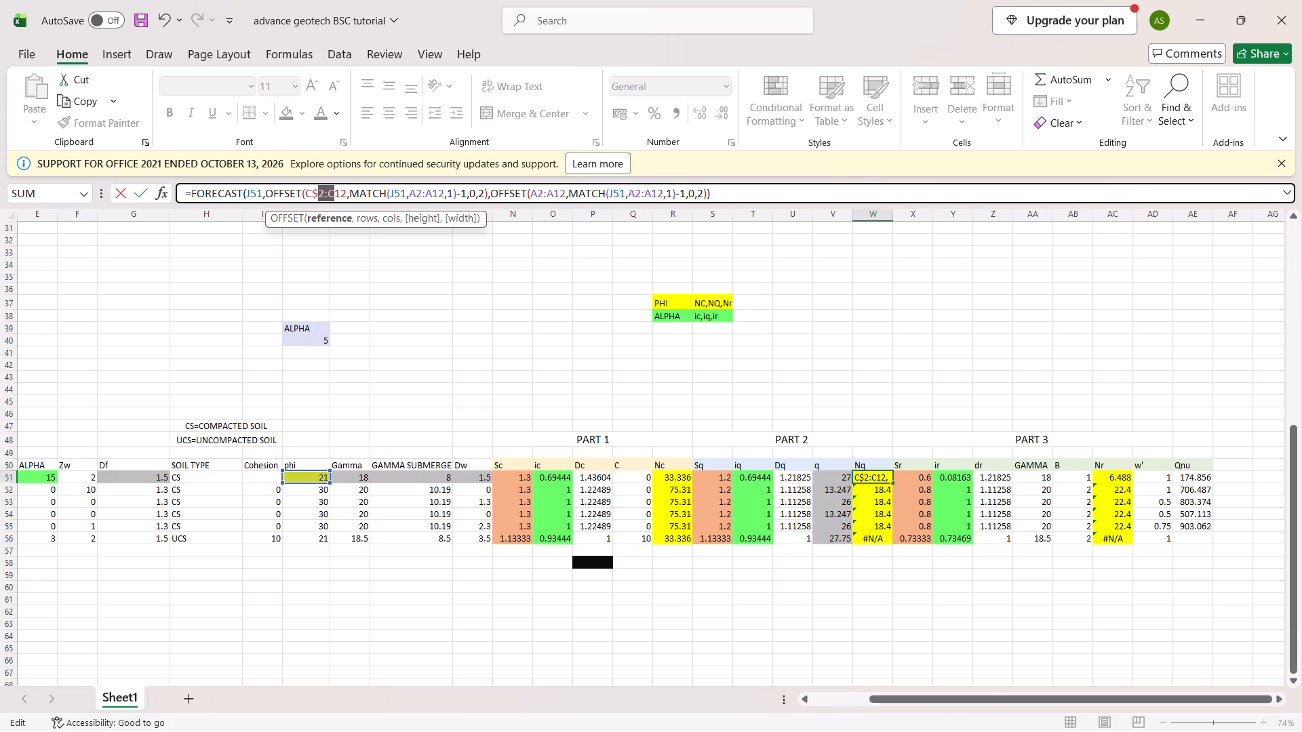
{"action": "left_click", "coordinate": [336, 192]}
{"action": "key", "text": "shift+dollar"}
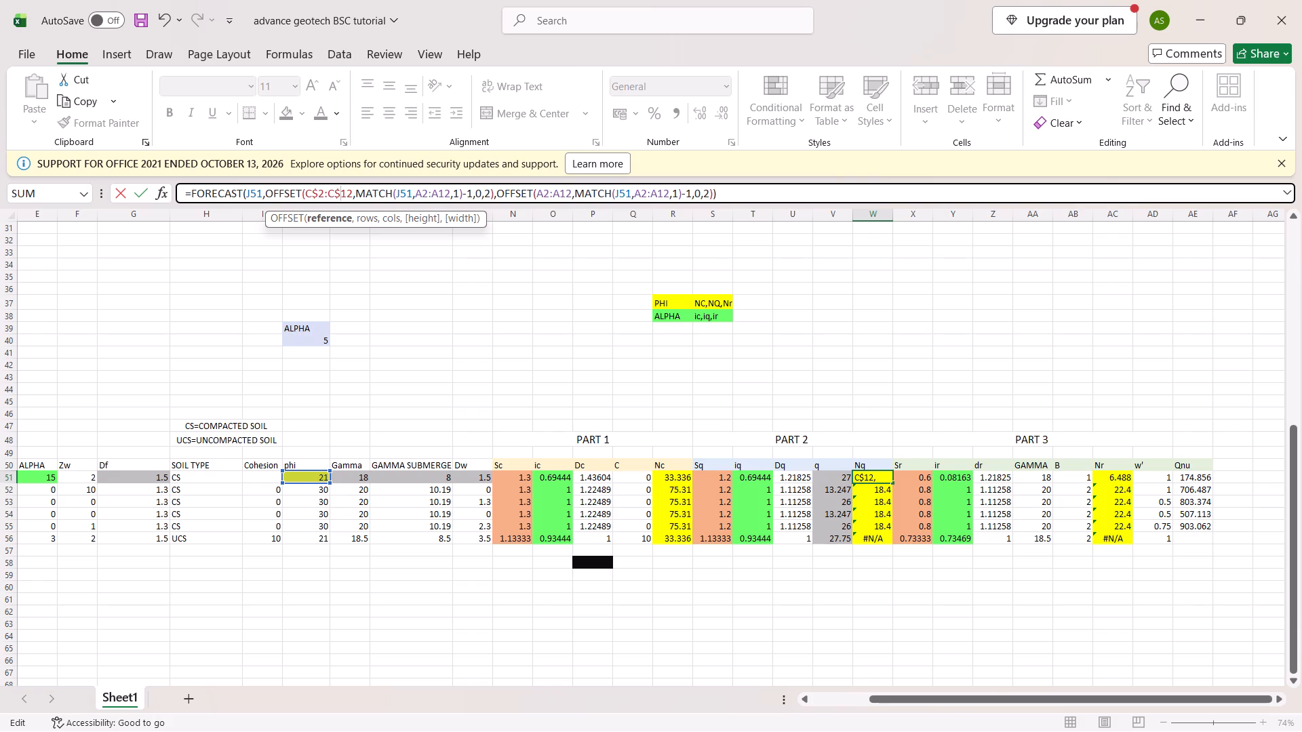
{"action": "left_click", "coordinate": [422, 192]}
{"action": "key", "text": "shift+dollar"}
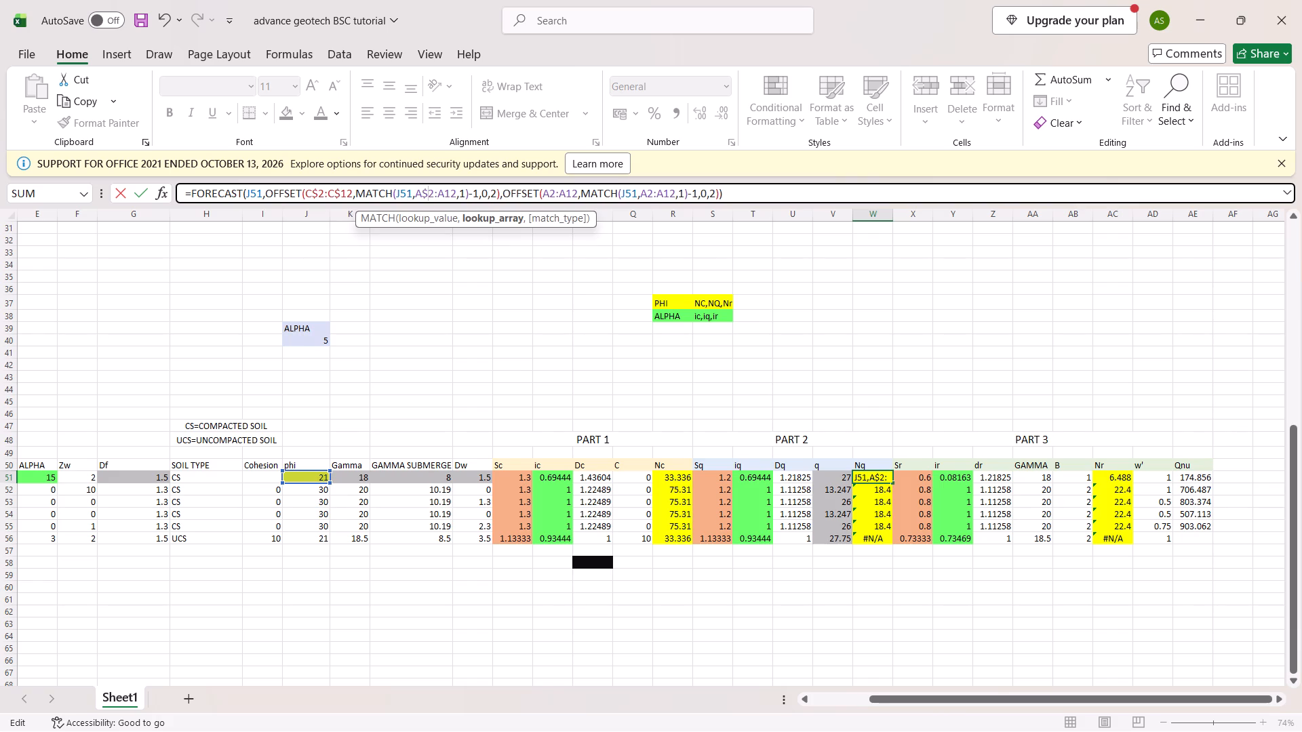
{"action": "left_click", "coordinate": [446, 191]}
{"action": "key", "text": "shift+dollar"}
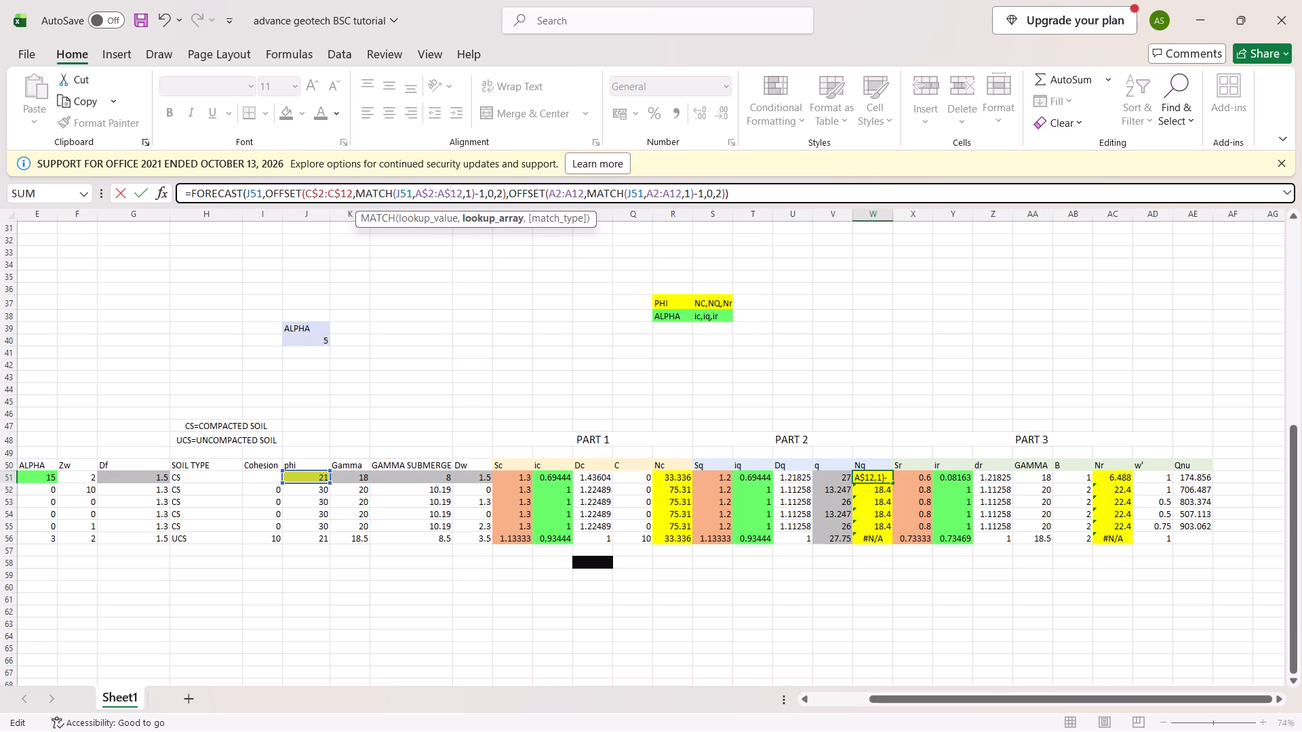
Lock the second OFFSET range and its MATCH range in the W51 Nq formula as A$2:A$12 and commit the formula.
{"action": "left_click", "coordinate": [553, 192]}
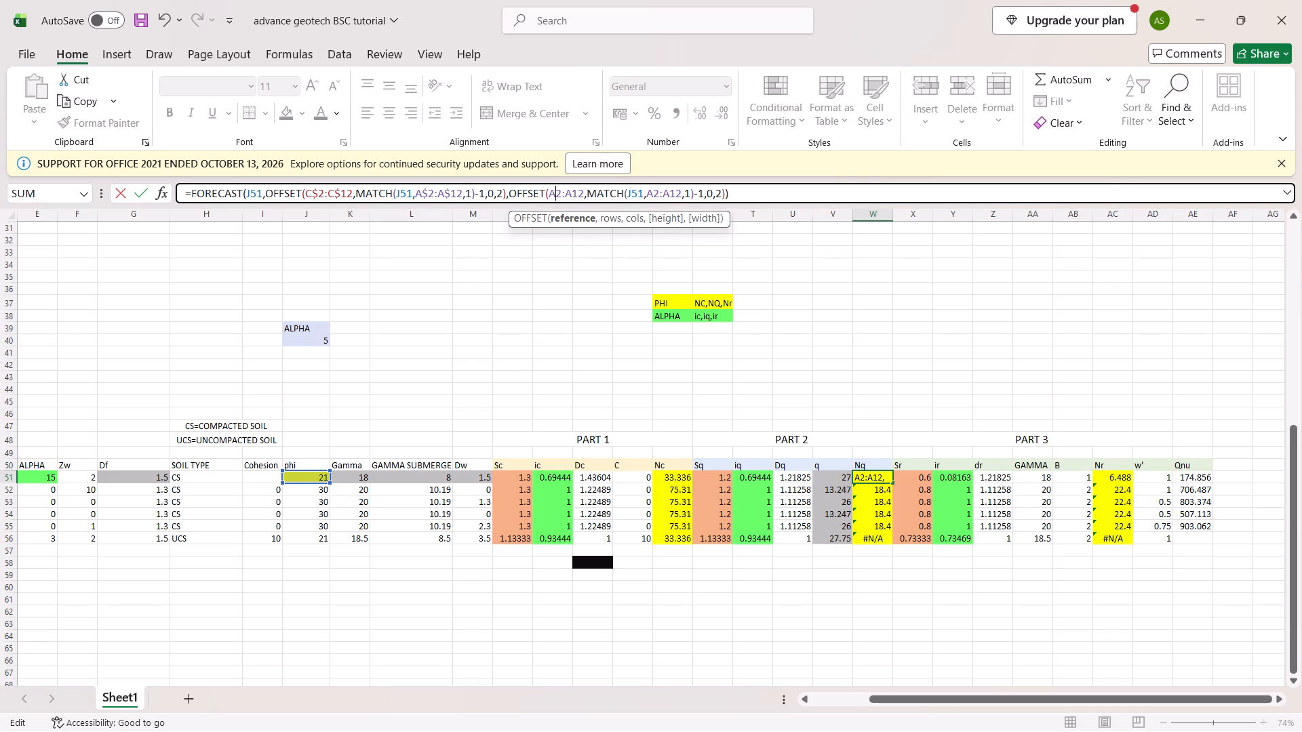
{"action": "key", "text": "shift+dollar"}
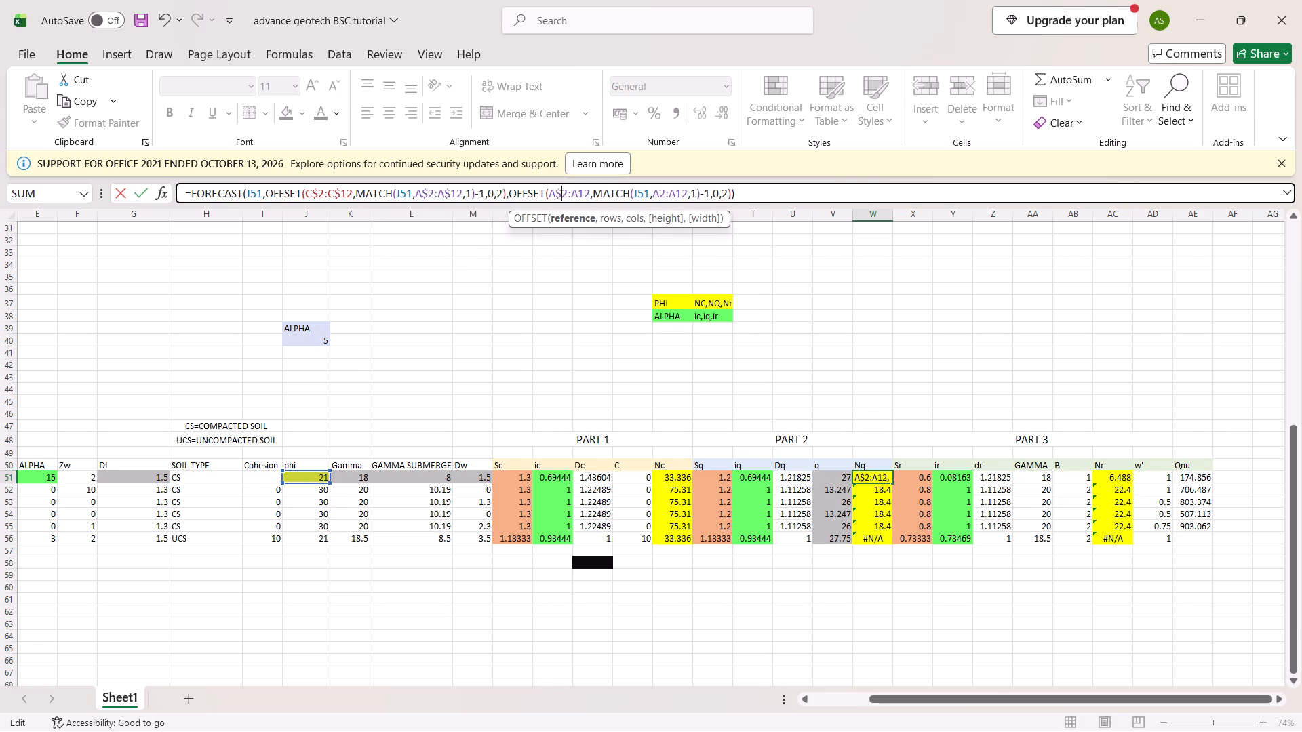
{"action": "left_click", "coordinate": [579, 190]}
{"action": "key", "text": "shift+dollar"}
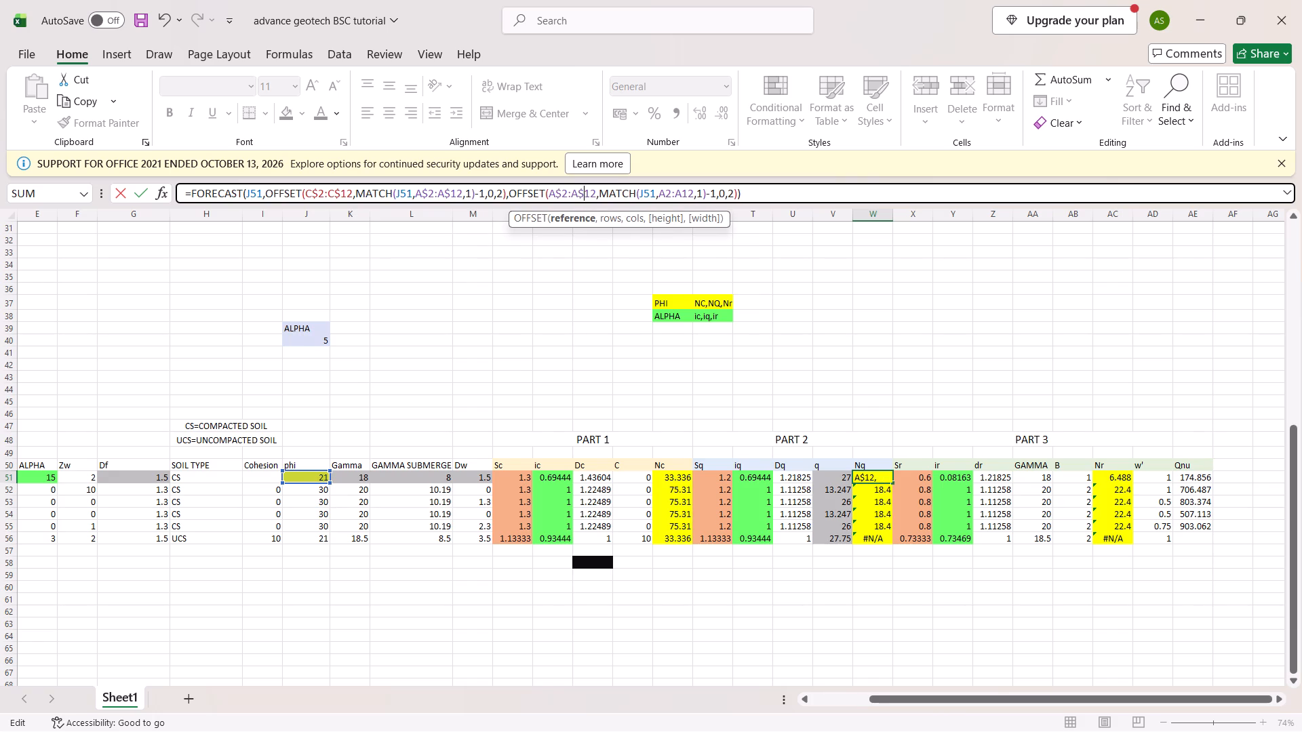
{"action": "left_click", "coordinate": [664, 190]}
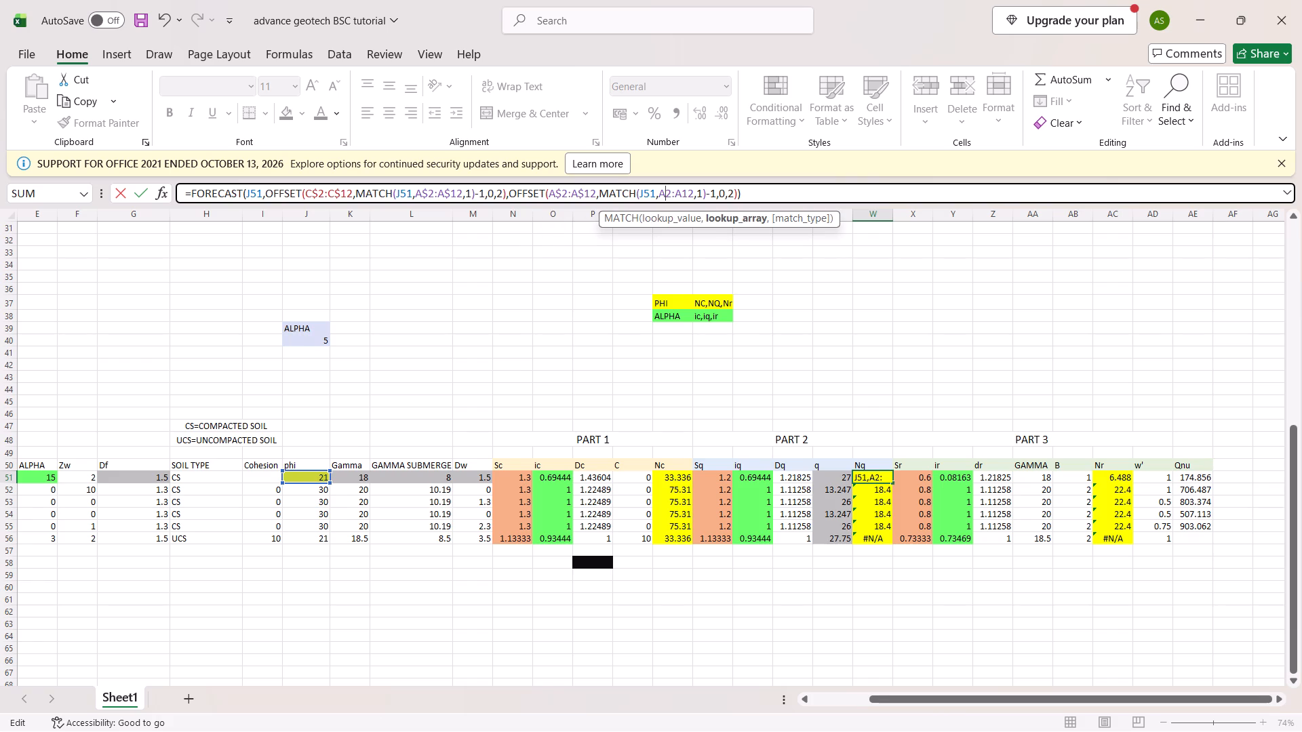
{"action": "key", "text": "shift+dollar"}
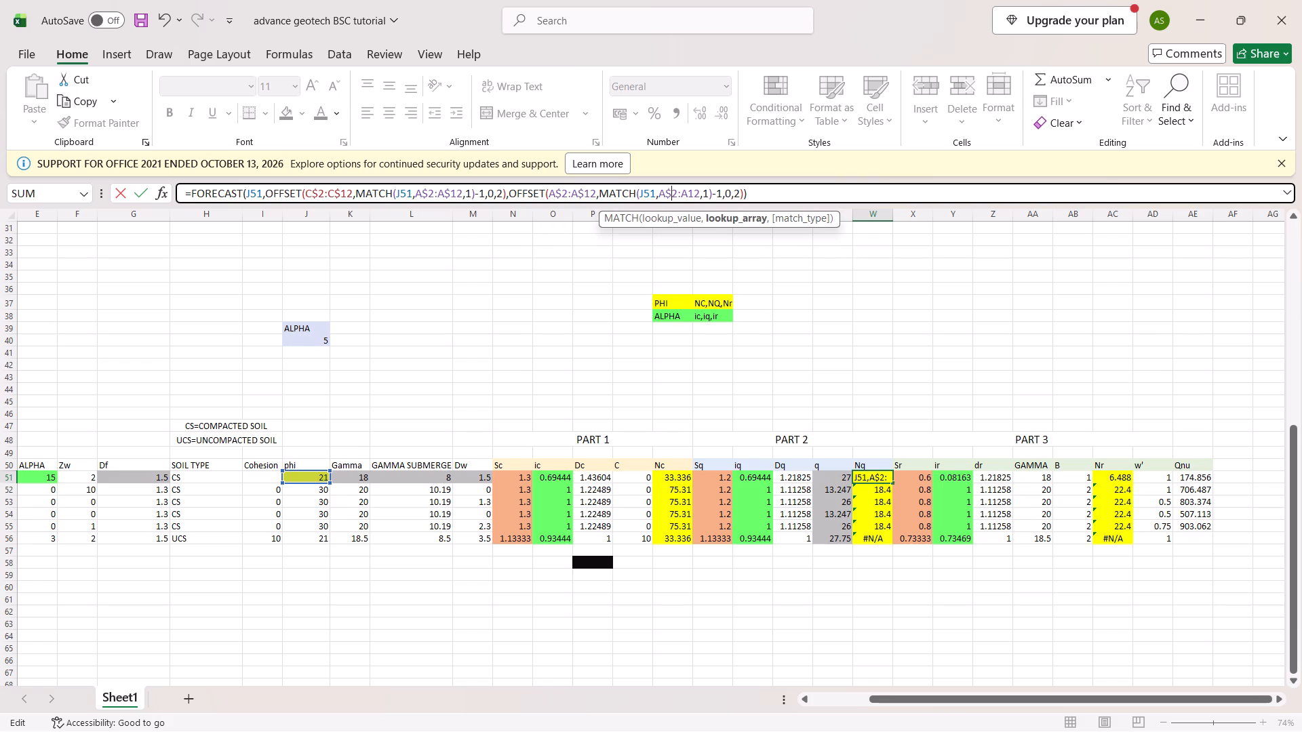
{"action": "left_click", "coordinate": [688, 194]}
{"action": "key", "text": "shift+dollar"}
{"action": "key", "text": "Return"}
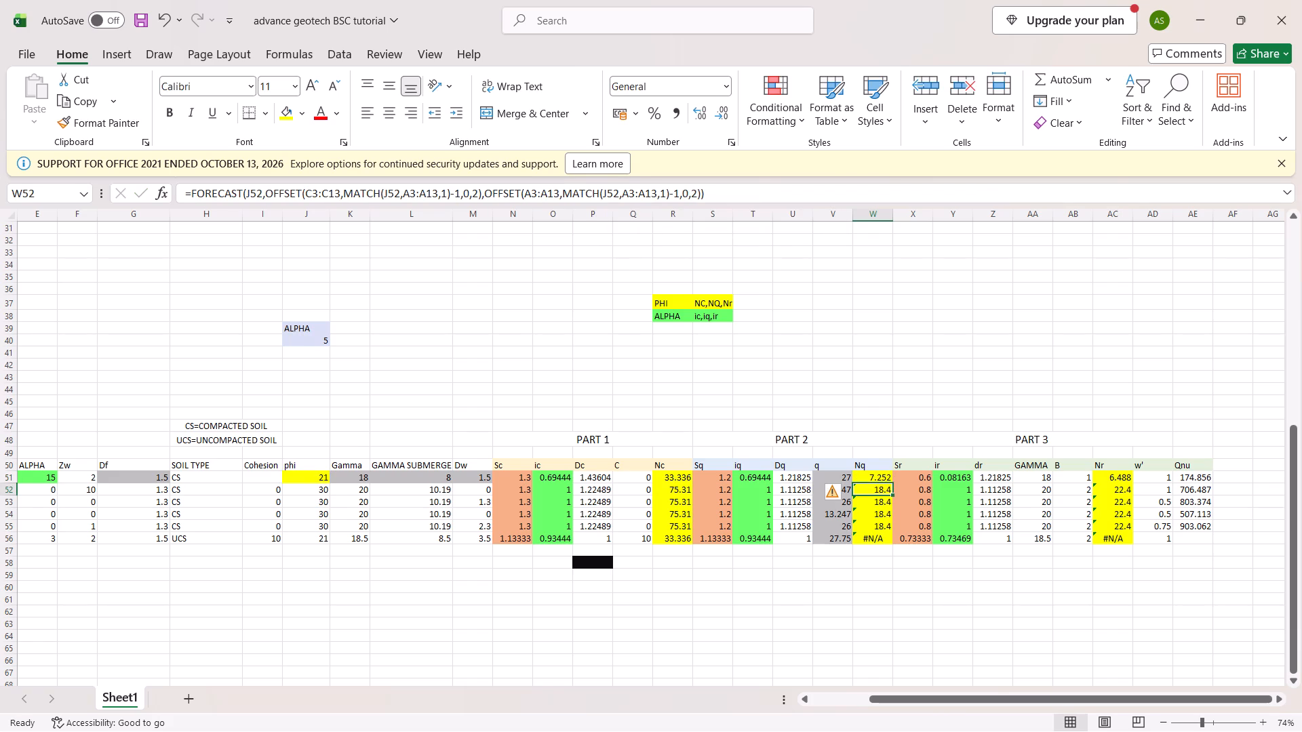
Fill the revised Nq formula in column W from row 51 down through row 56.
{"action": "left_click", "coordinate": [880, 479]}
{"action": "left_click_drag", "start_coordinate": [890, 481], "coordinate": [890, 540]}
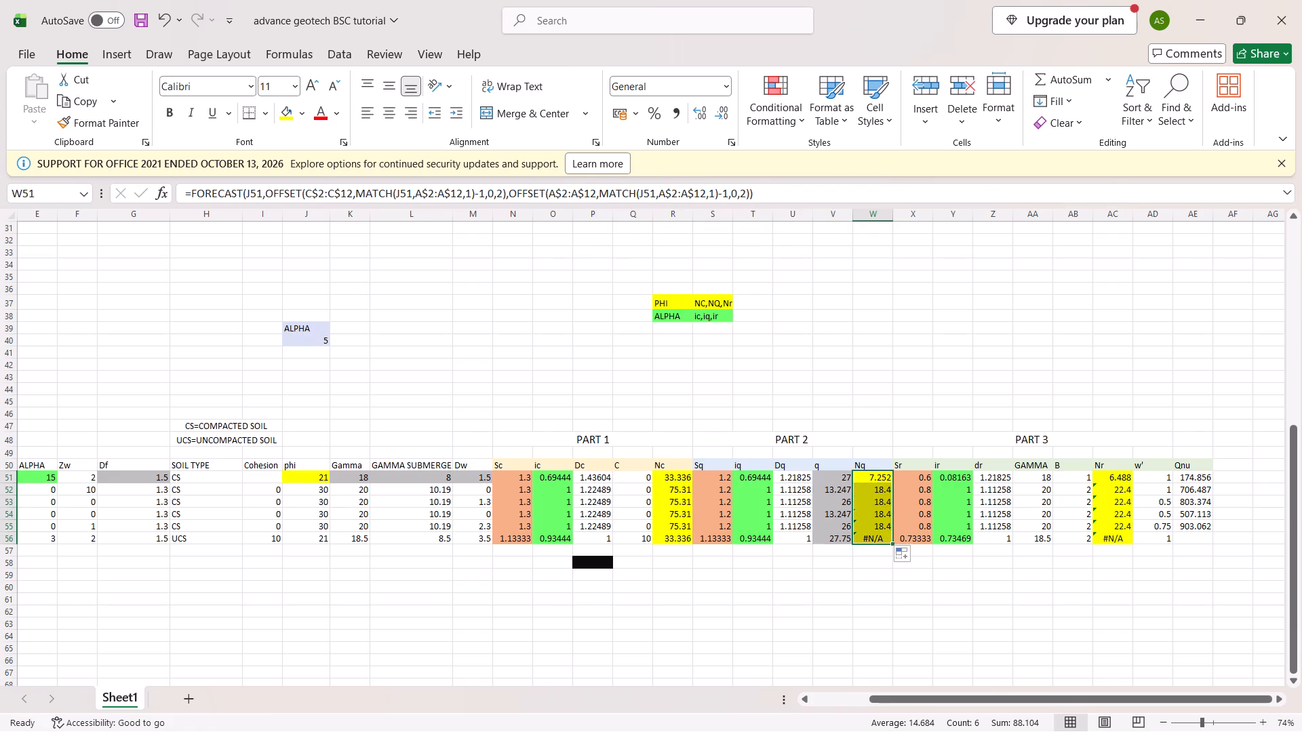
In the AC51 Nr formula, lock the rows of the first OFFSET range as D$2:D$12.
{"action": "scroll", "coordinate": [829, 565], "scroll_direction": "left", "scroll_amount": 1}
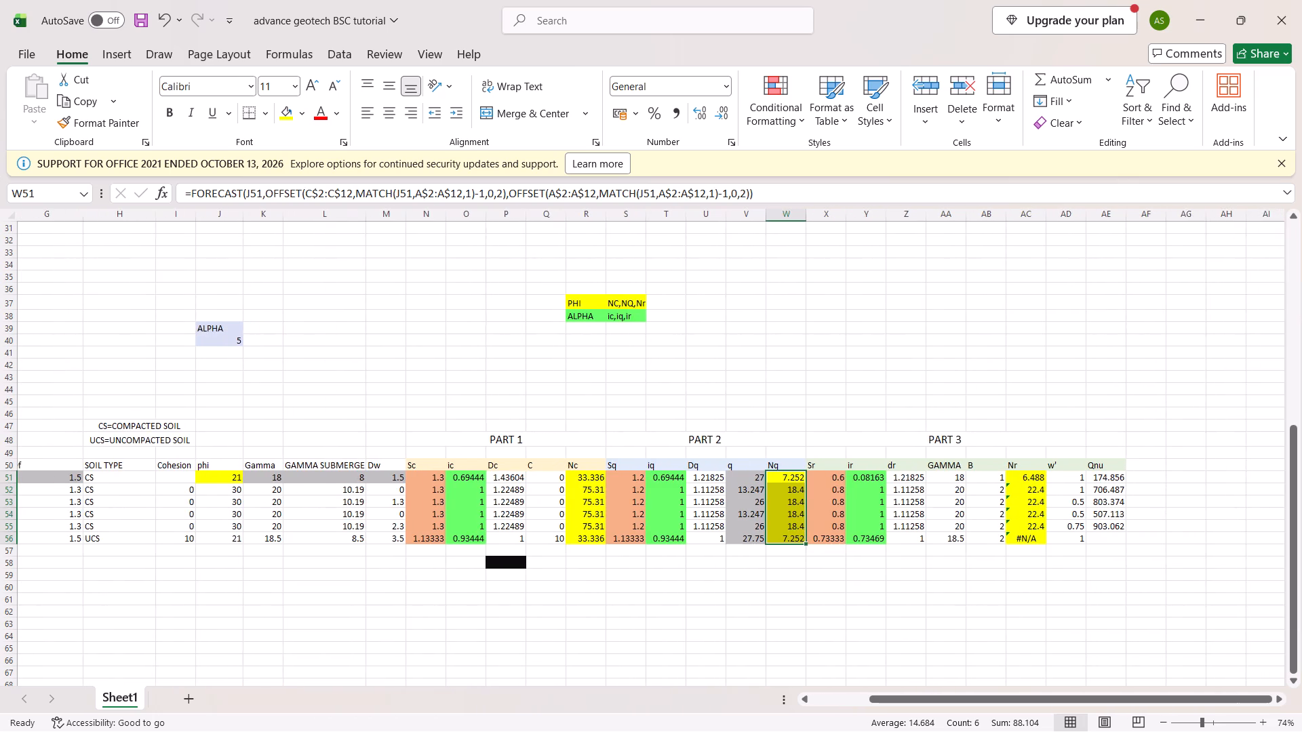
{"action": "scroll", "coordinate": [829, 565], "scroll_direction": "left", "scroll_amount": 2}
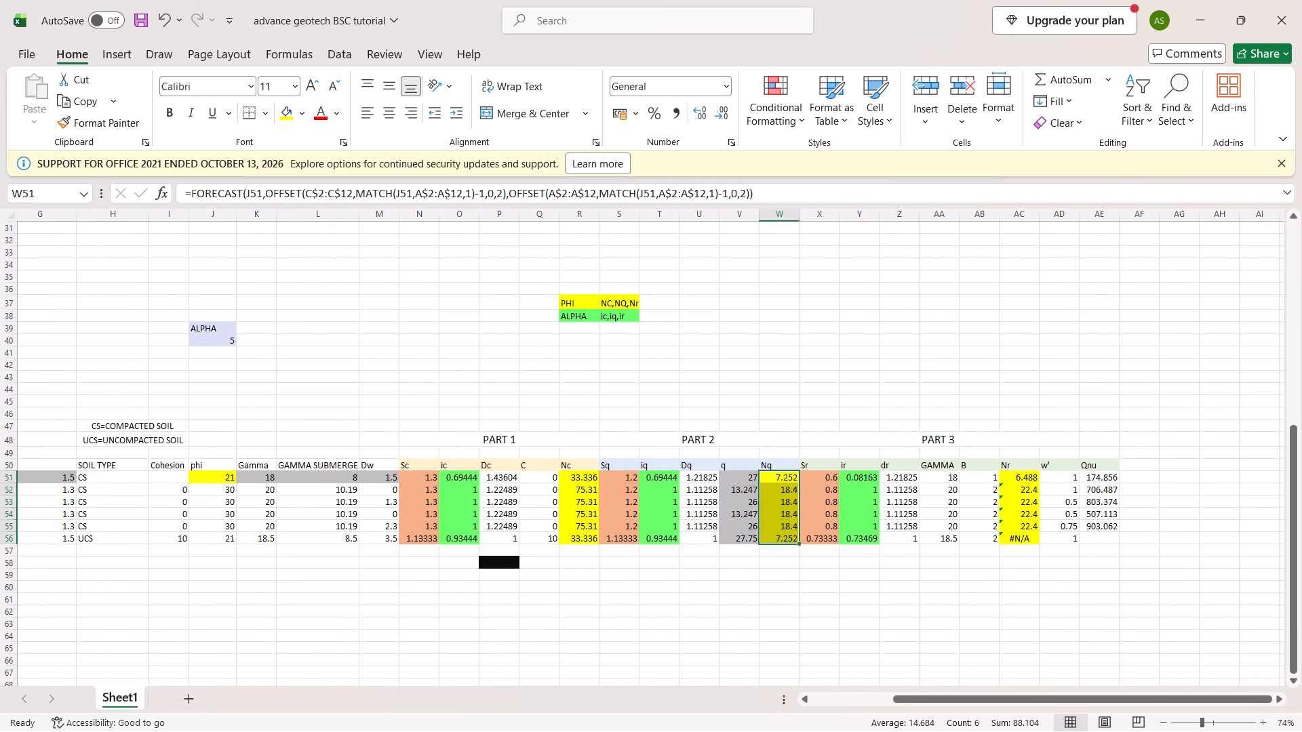
{"action": "left_click", "coordinate": [1029, 479]}
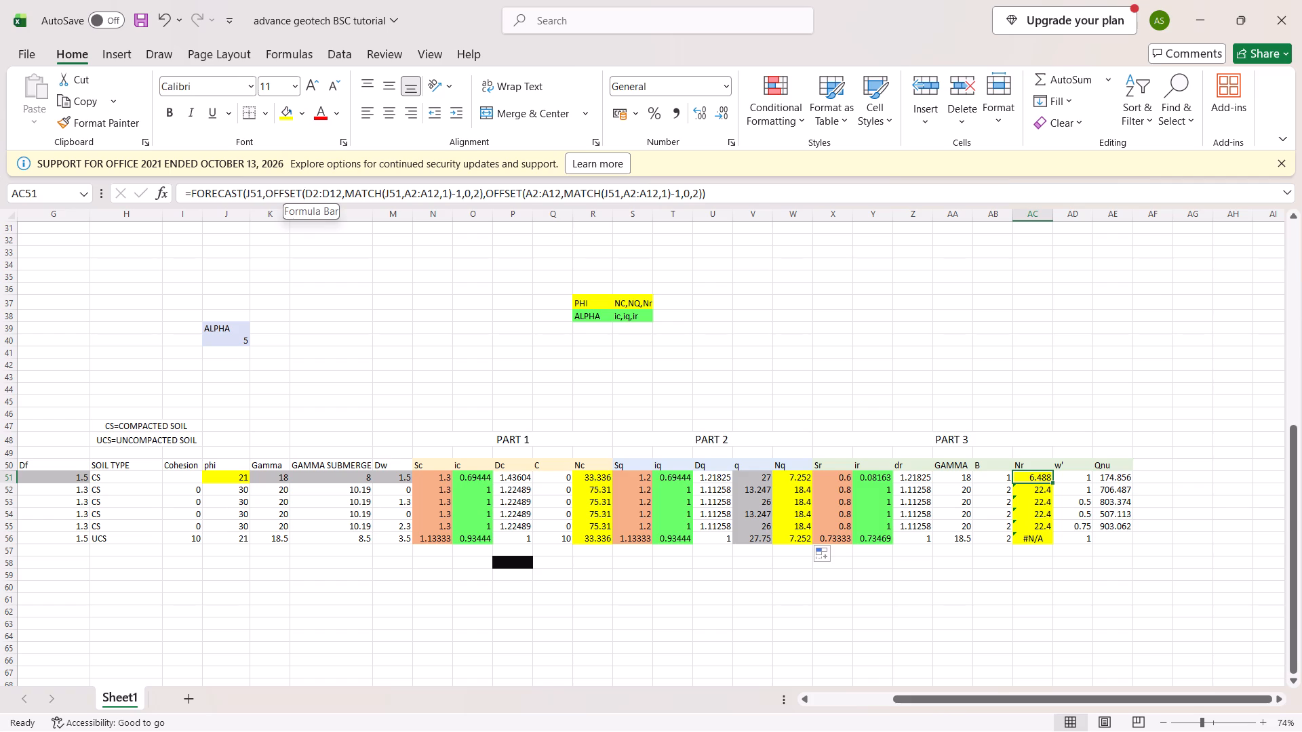
{"action": "left_click", "coordinate": [330, 190]}
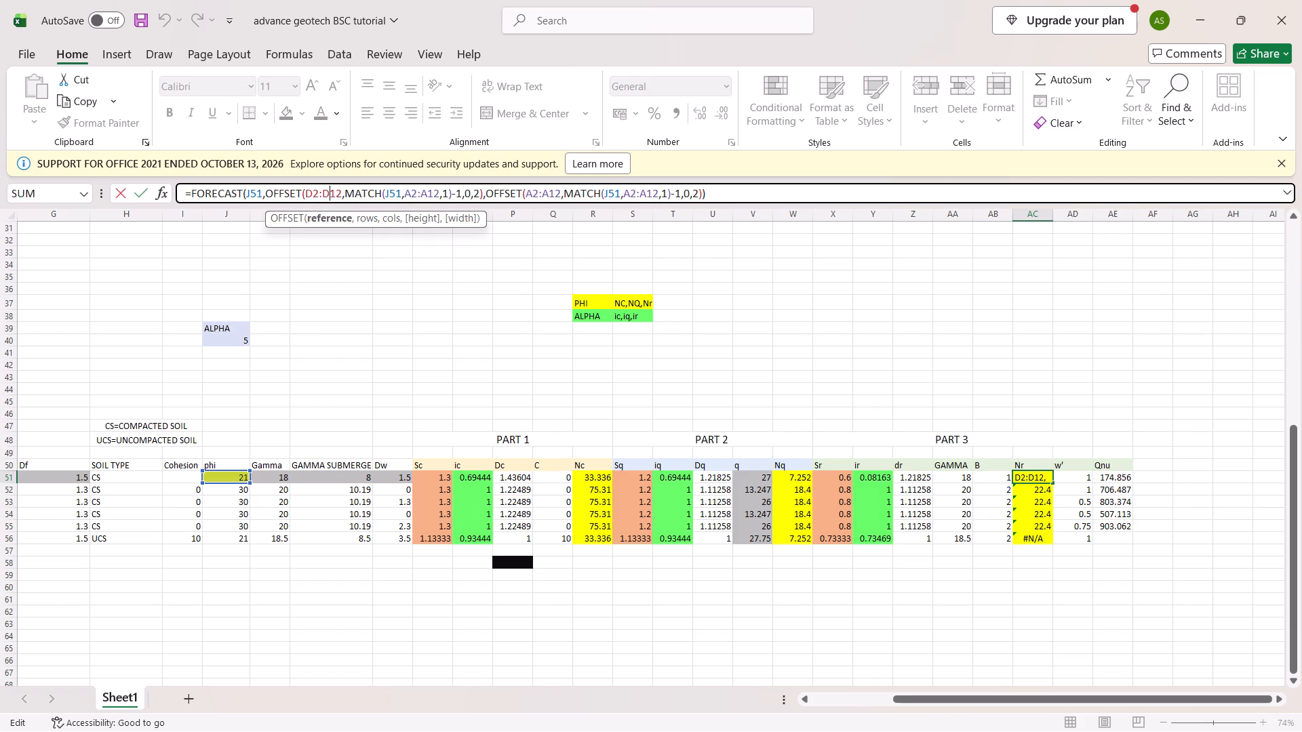
{"action": "key", "text": "shift+dollar"}
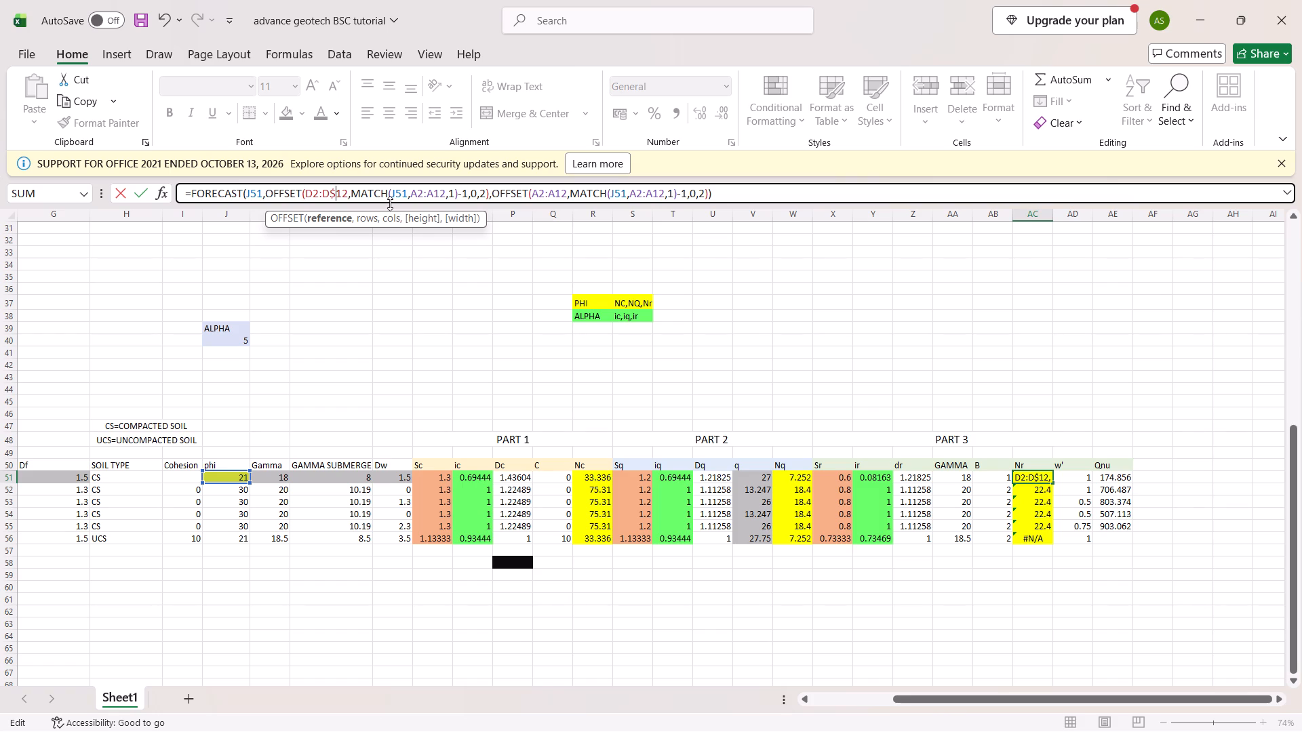
{"action": "key", "text": "Left"}
{"action": "key", "text": "Left"}
{"action": "key", "text": "Left"}
{"action": "key", "text": "Left"}
{"action": "key", "text": "shift+dollar"}
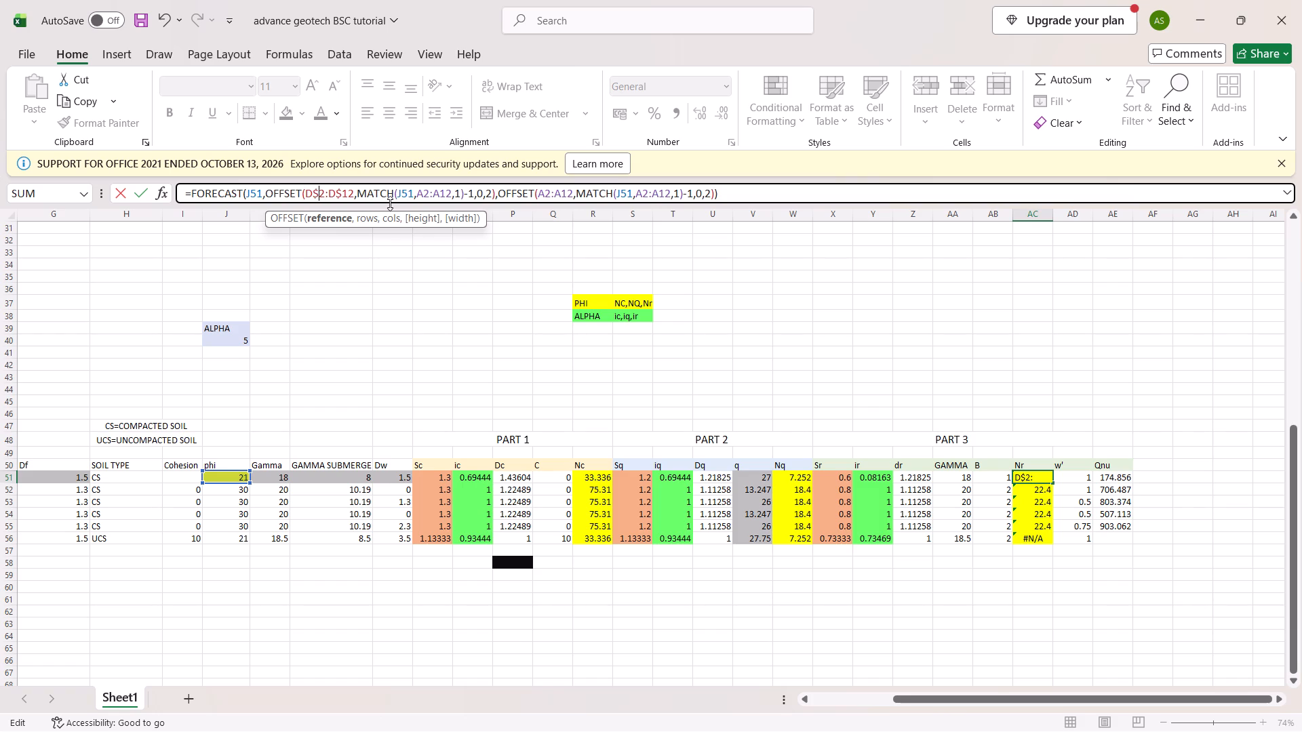
Lock the rows of the first MATCH range in the AC51 Nr formula as A$2:A$12.
{"action": "key", "text": "Right"}
{"action": "key", "text": "Right"}
{"action": "key", "text": "Right"}
{"action": "key", "text": "Right"}
{"action": "key", "text": "Right"}
{"action": "key", "text": "Right"}
{"action": "key", "text": "Right"}
{"action": "key", "text": "Right"}
{"action": "key", "text": "Right"}
{"action": "key", "text": "Right"}
{"action": "key", "text": "Right"}
{"action": "key", "text": "Right"}
{"action": "key", "text": "Right"}
{"action": "key", "text": "Right"}
{"action": "key", "text": "Right"}
{"action": "key", "text": "Right"}
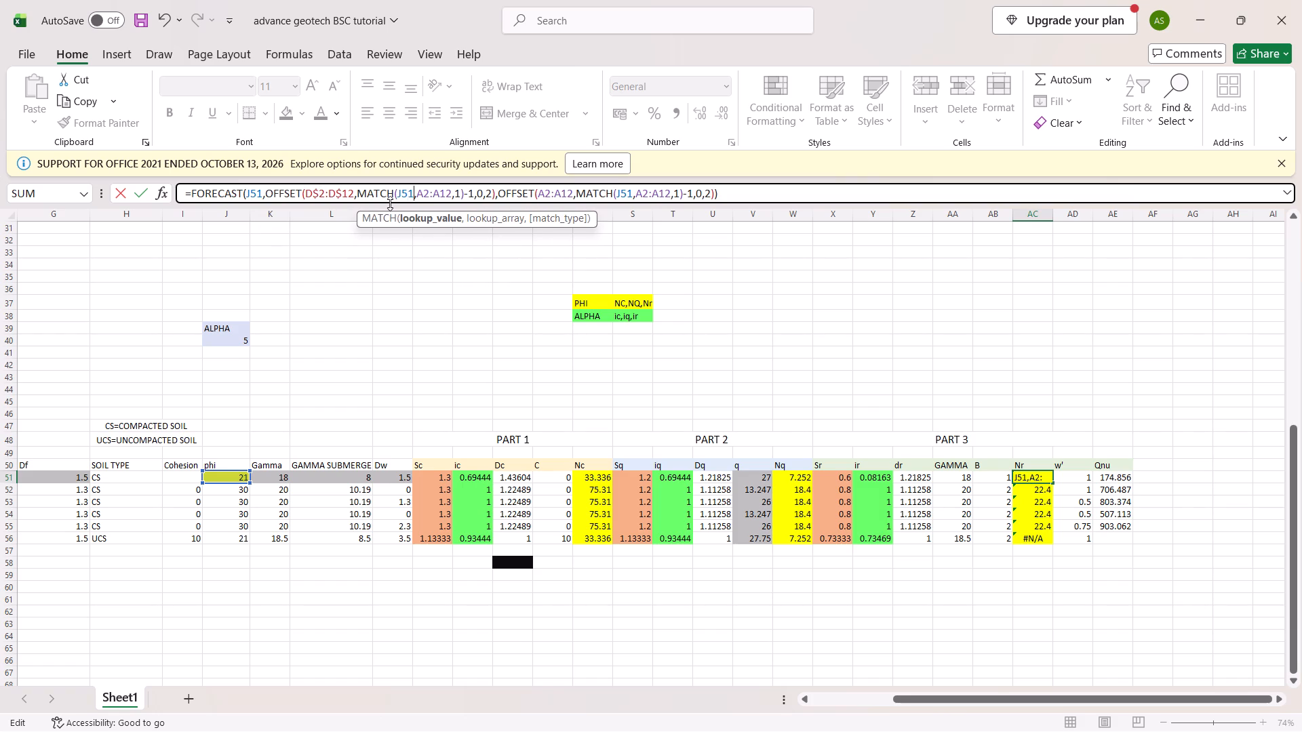
{"action": "key", "text": "Right"}
{"action": "key", "text": "Right"}
{"action": "key", "text": "shift+dollar"}
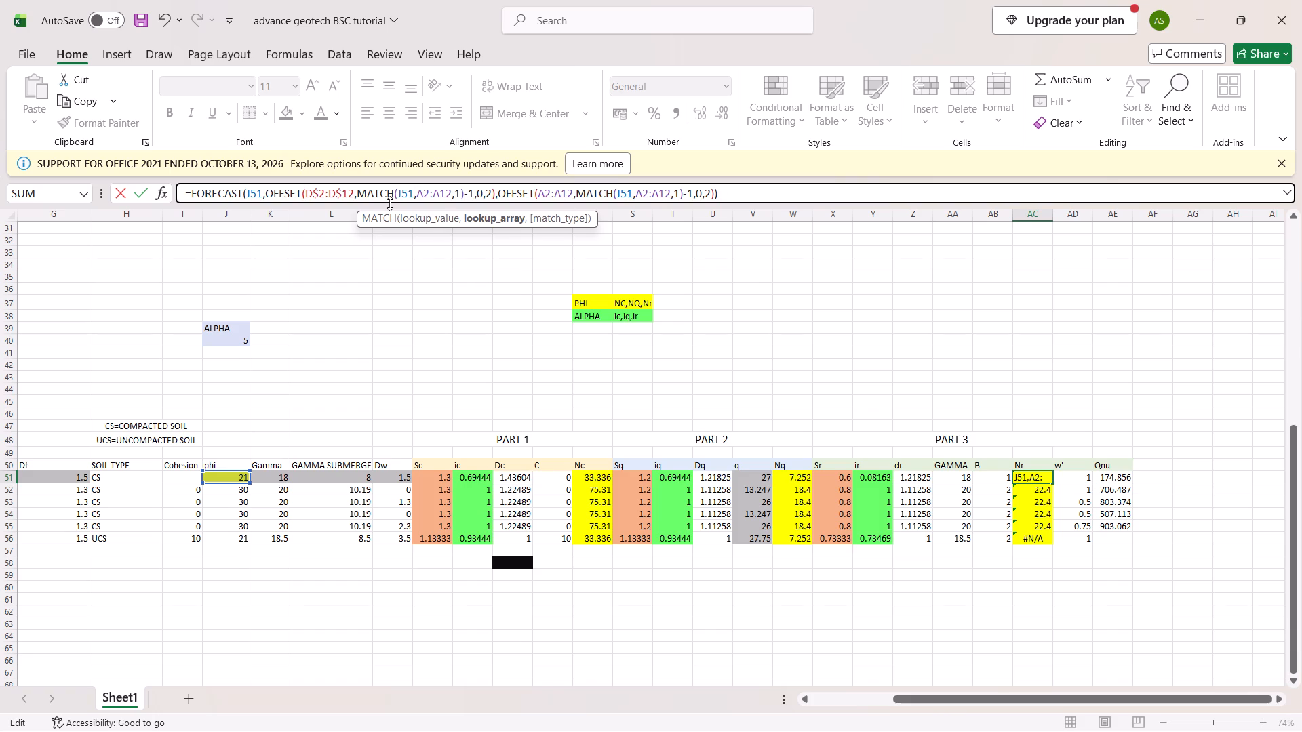
{"action": "key", "text": "Right"}
{"action": "key", "text": "Right"}
{"action": "key", "text": "Right"}
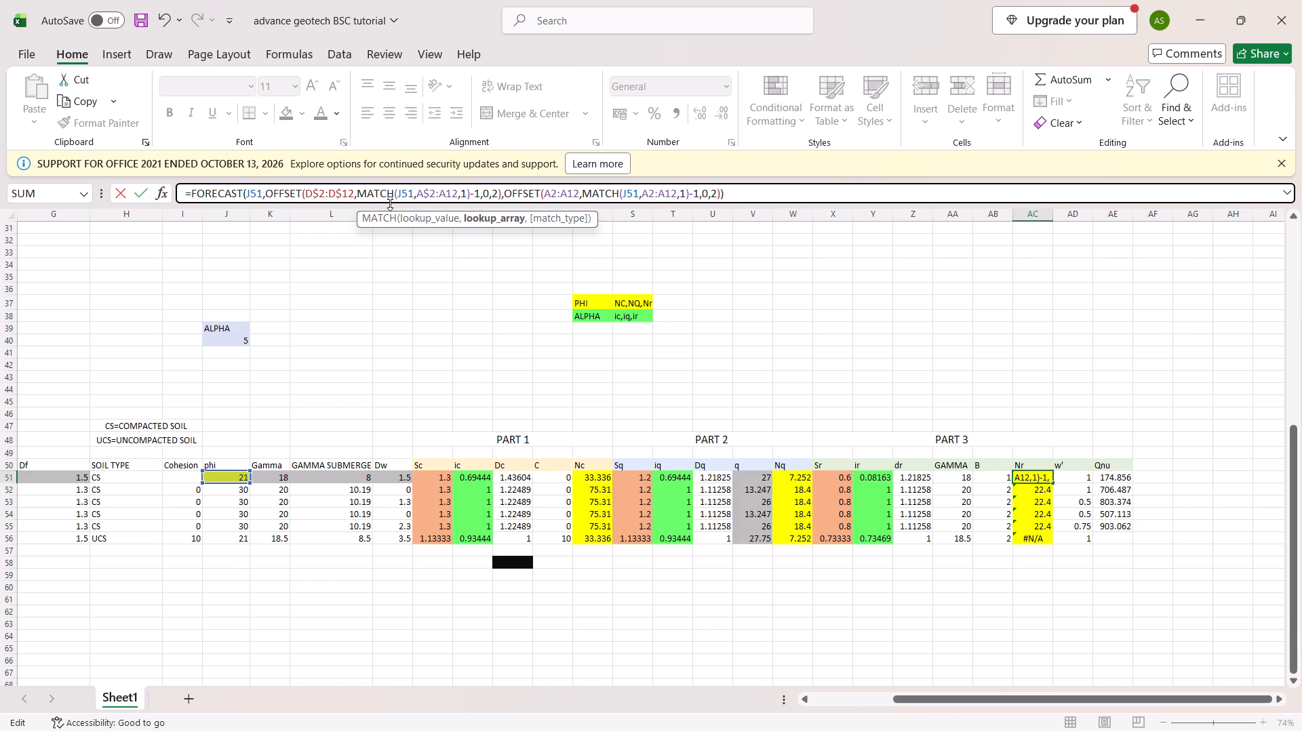
{"action": "key", "text": "shift+dollar"}
Lock the rows of the second OFFSET range in the AC51 Nr formula as A$2:A$12.
{"action": "key", "text": "Right"}
{"action": "key", "text": "Right"}
{"action": "key", "text": "Right"}
{"action": "key", "text": "Right"}
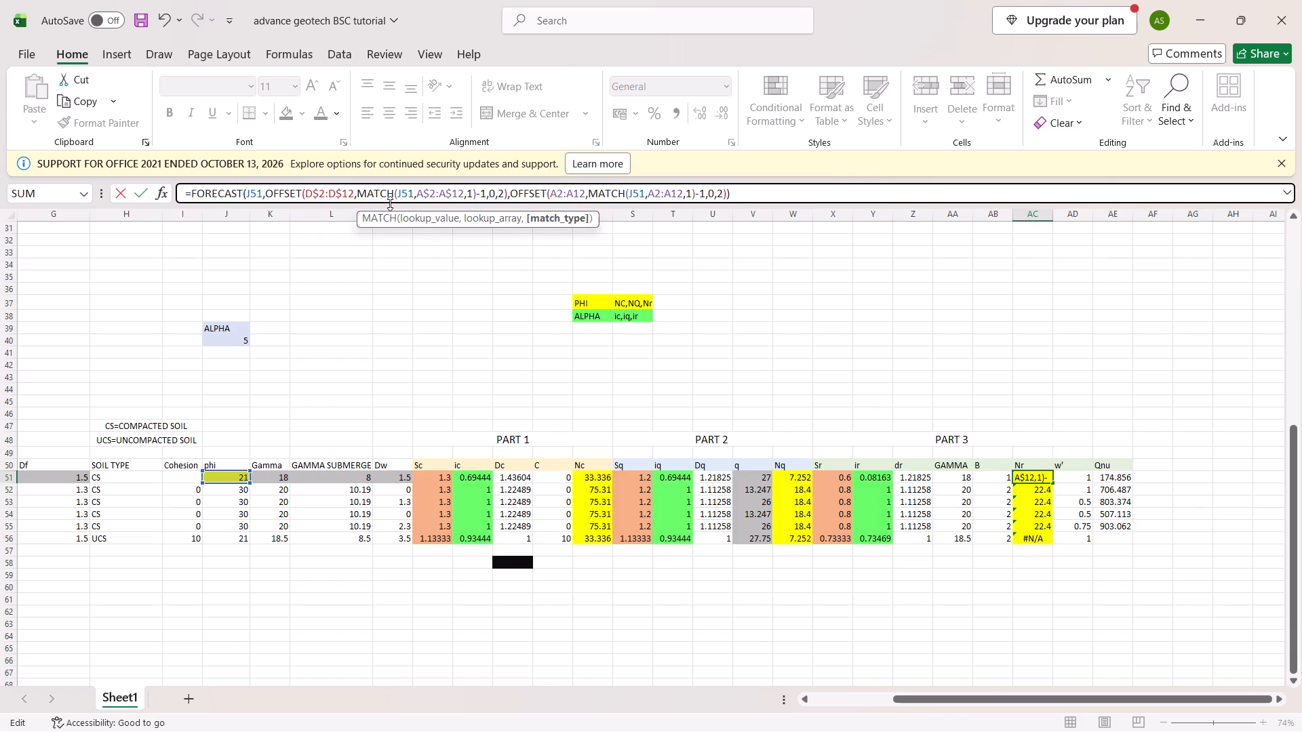
{"action": "key", "text": "Right"}
{"action": "key", "text": "Right"}
{"action": "key", "text": "Right"}
{"action": "key", "text": "Right"}
{"action": "key", "text": "Right"}
{"action": "key", "text": "Right"}
{"action": "key", "text": "Right"}
{"action": "key", "text": "Right"}
{"action": "key", "text": "Right"}
{"action": "key", "text": "Right"}
{"action": "key", "text": "Right"}
{"action": "key", "text": "Right"}
{"action": "key", "text": "Right"}
{"action": "key", "text": "Right"}
{"action": "key", "text": "Right"}
{"action": "key", "text": "Right"}
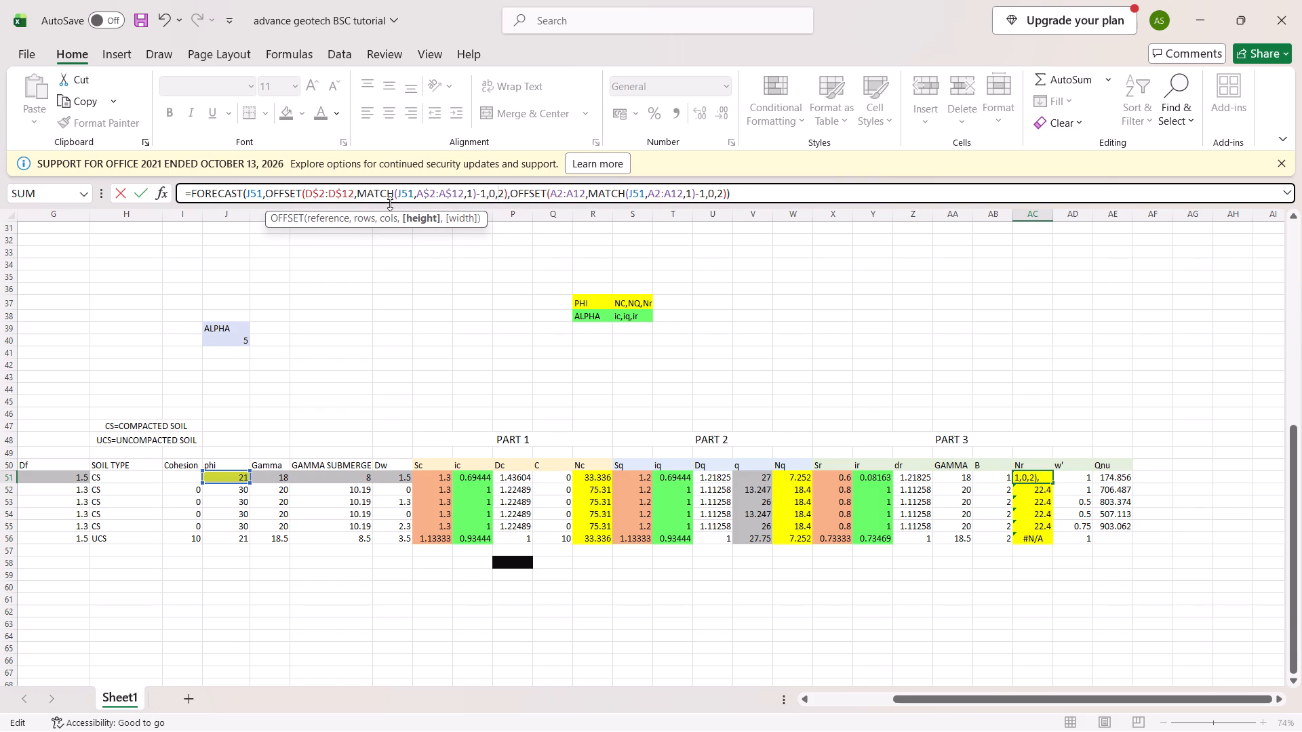
{"action": "key", "text": "Right"}
{"action": "key", "text": "shift+dollar"}
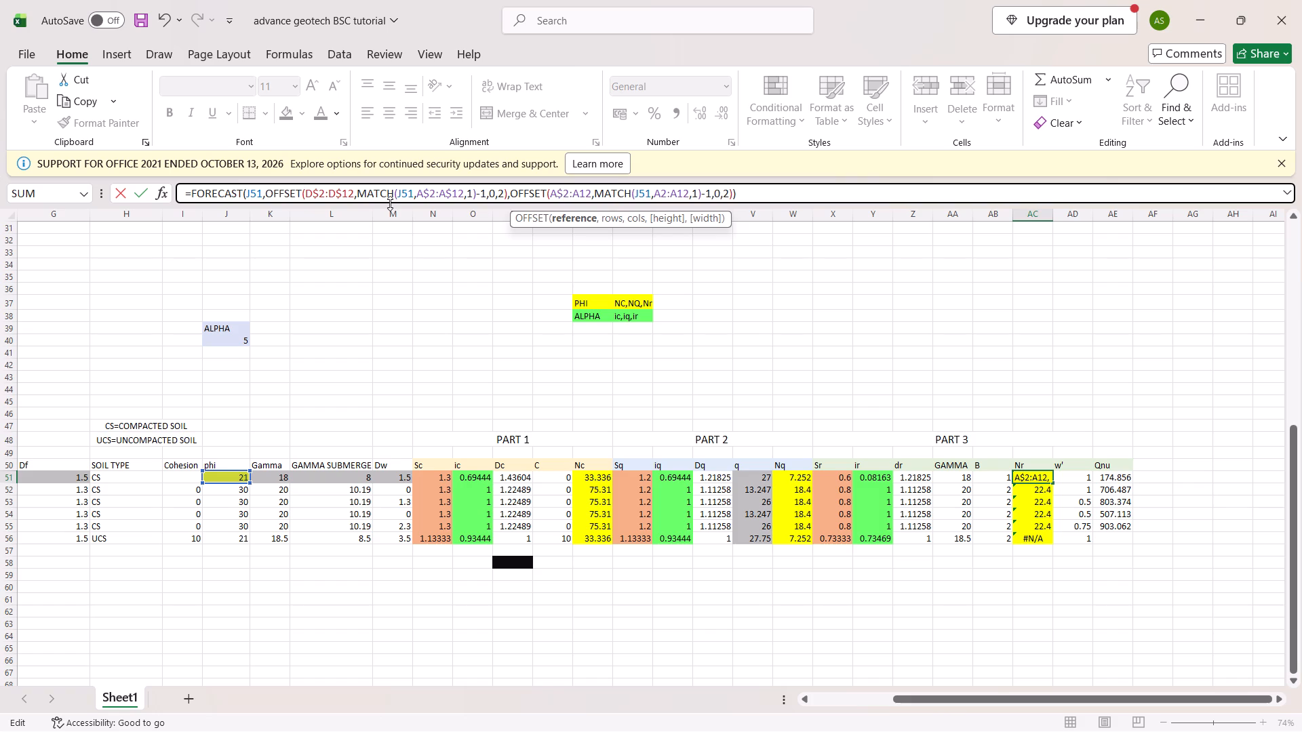
{"action": "key", "text": "Right"}
{"action": "key", "text": "Right"}
{"action": "key", "text": "Right"}
{"action": "key", "text": "4"}
{"action": "key", "text": "BackSpace"}
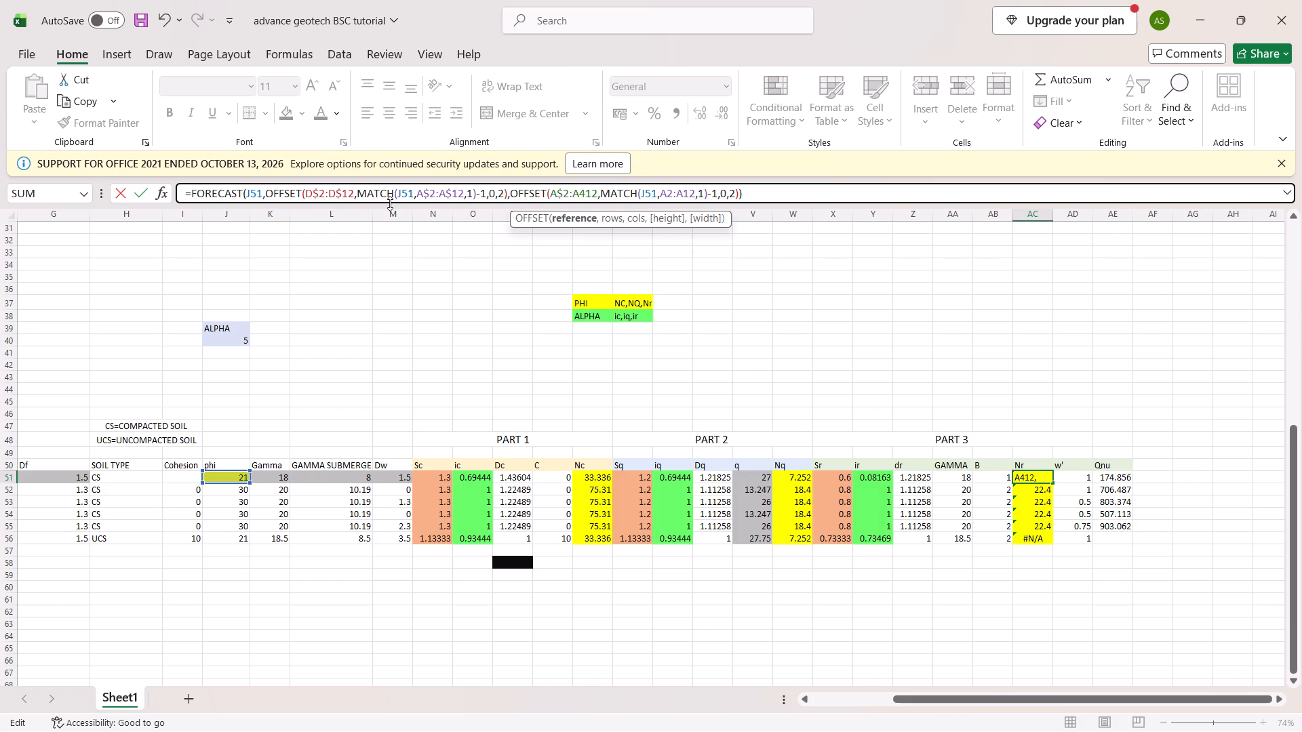
{"action": "key", "text": "shift+dollar"}
Lock the rows of the last MATCH range in the AC51 Nr formula as A$2:A$12 and commit the formula.
{"action": "key", "text": "Right"}
{"action": "key", "text": "Right"}
{"action": "key", "text": "Right"}
{"action": "key", "text": "Right"}
{"action": "key", "text": "Right"}
{"action": "key", "text": "Right"}
{"action": "key", "text": "Right"}
{"action": "key", "text": "Right"}
{"action": "key", "text": "Right"}
{"action": "key", "text": "Right"}
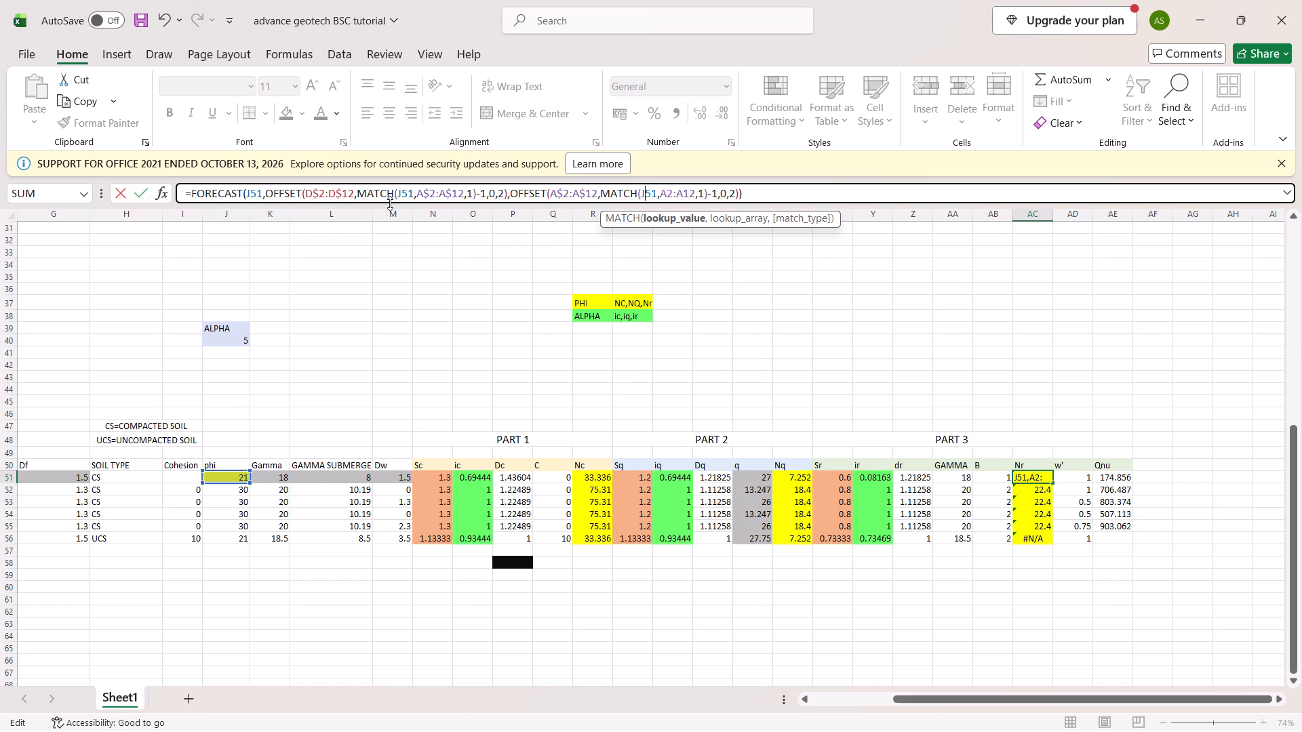
{"action": "key", "text": "Right"}
{"action": "key", "text": "Right"}
{"action": "key", "text": "Right"}
{"action": "key", "text": "Right"}
{"action": "key", "text": "shift+dollar"}
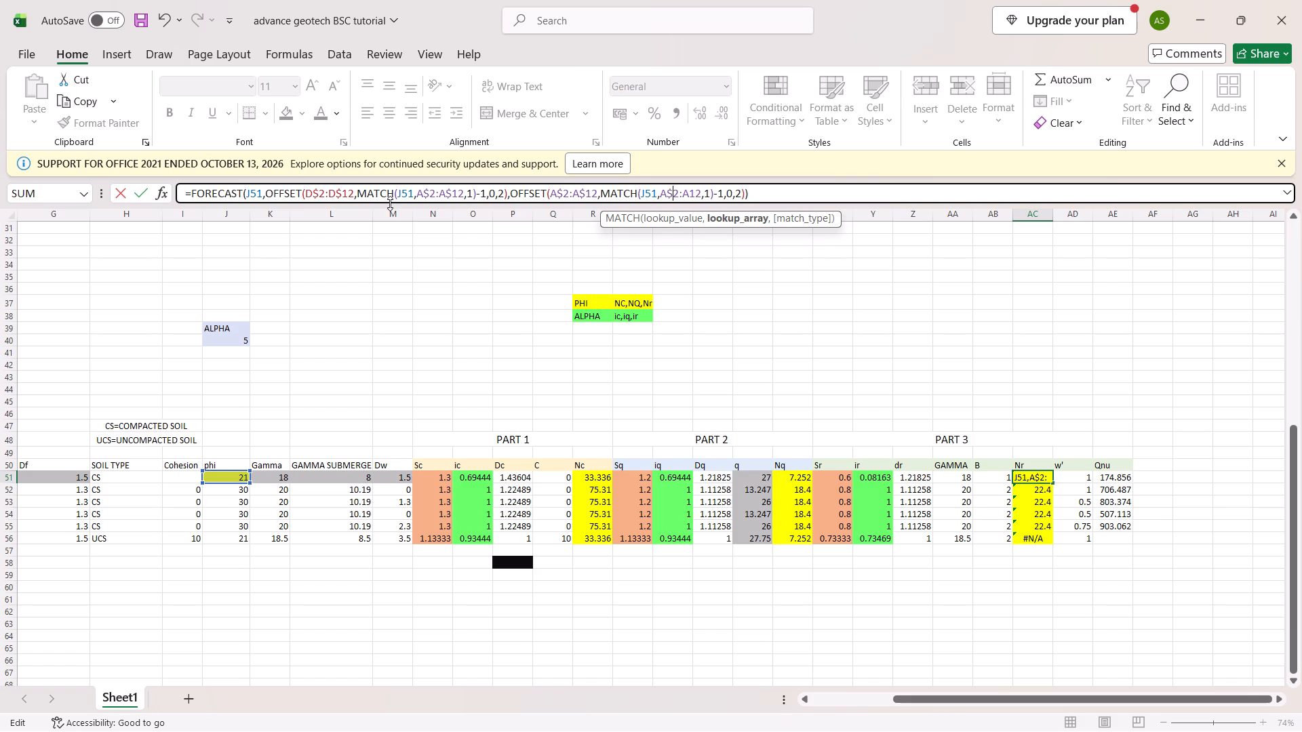
{"action": "key", "text": "Right"}
{"action": "key", "text": "Right"}
{"action": "key", "text": "Right"}
{"action": "key", "text": "shift+dollar"}
{"action": "key", "text": "Return"}
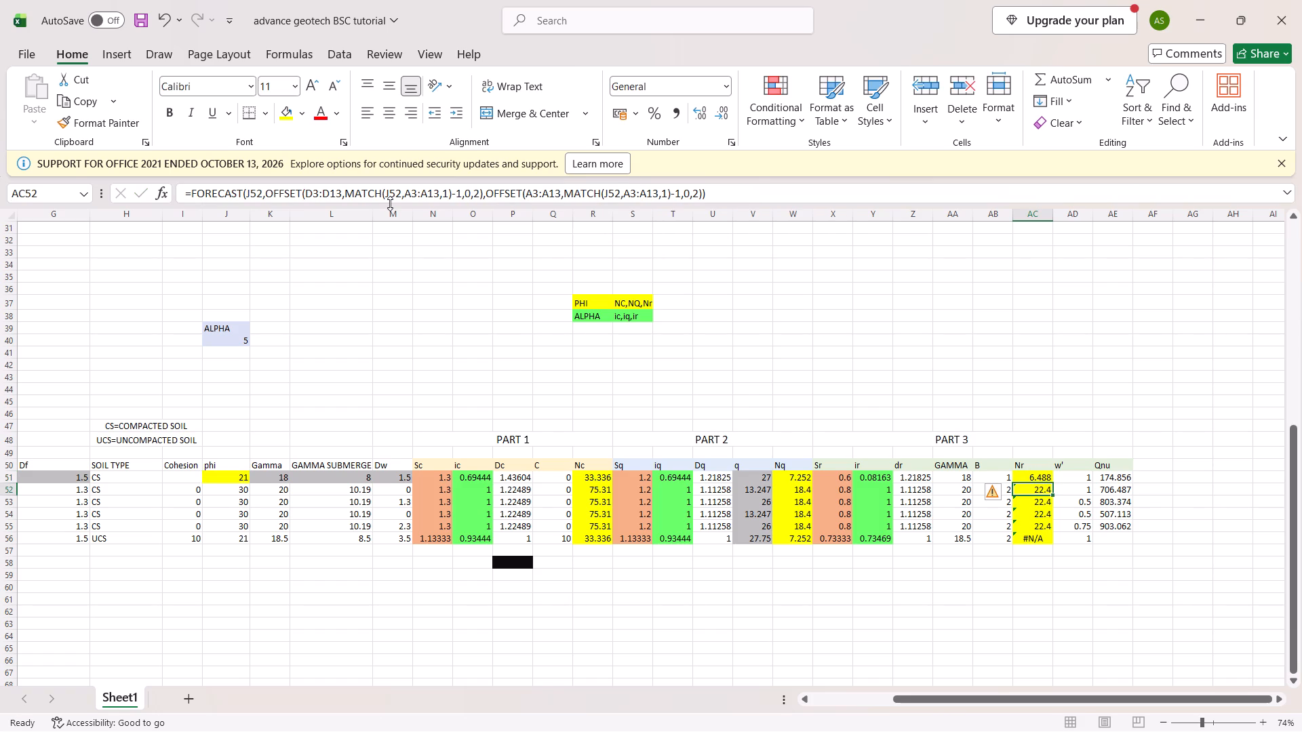
Fill the revised Nr formula in column AC from row 51 down through row 56.
{"action": "left_click", "coordinate": [1023, 475]}
{"action": "left_click_drag", "start_coordinate": [1052, 482], "coordinate": [1063, 557]}
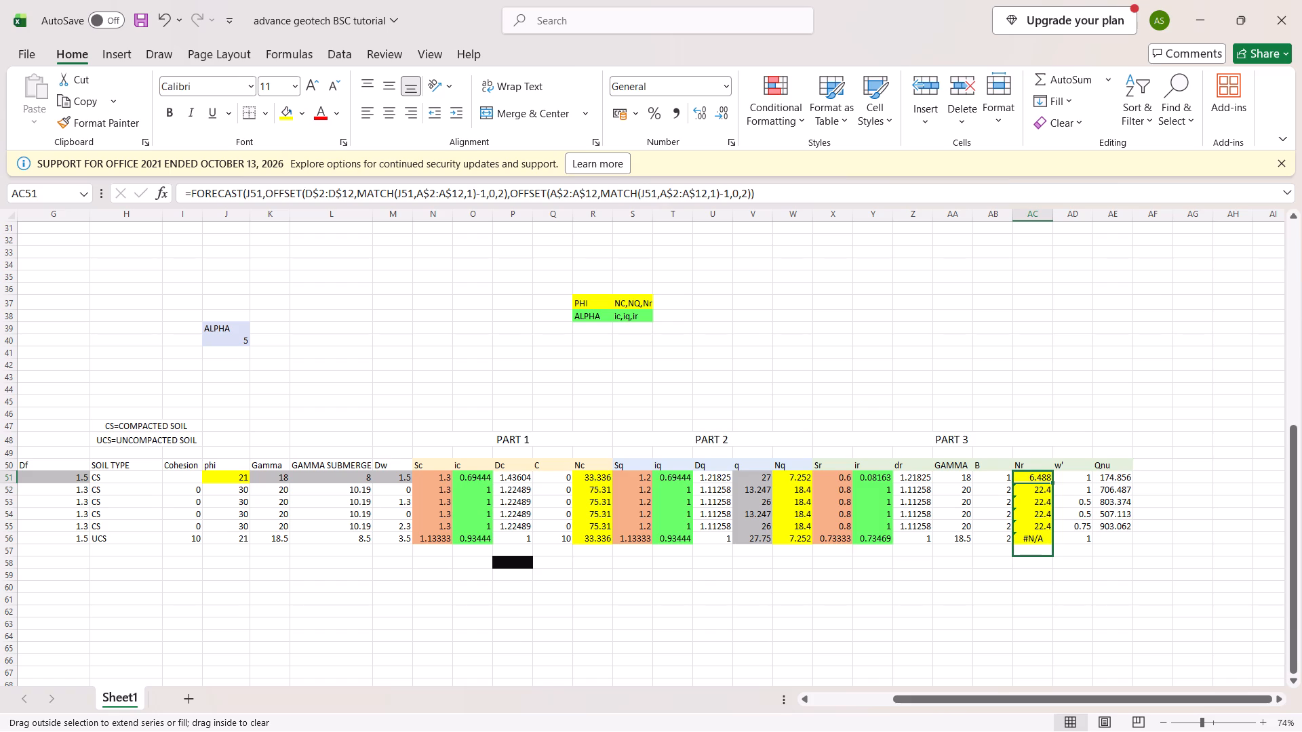
{"action": "left_click_drag", "start_coordinate": [1063, 557], "coordinate": [1066, 545]}
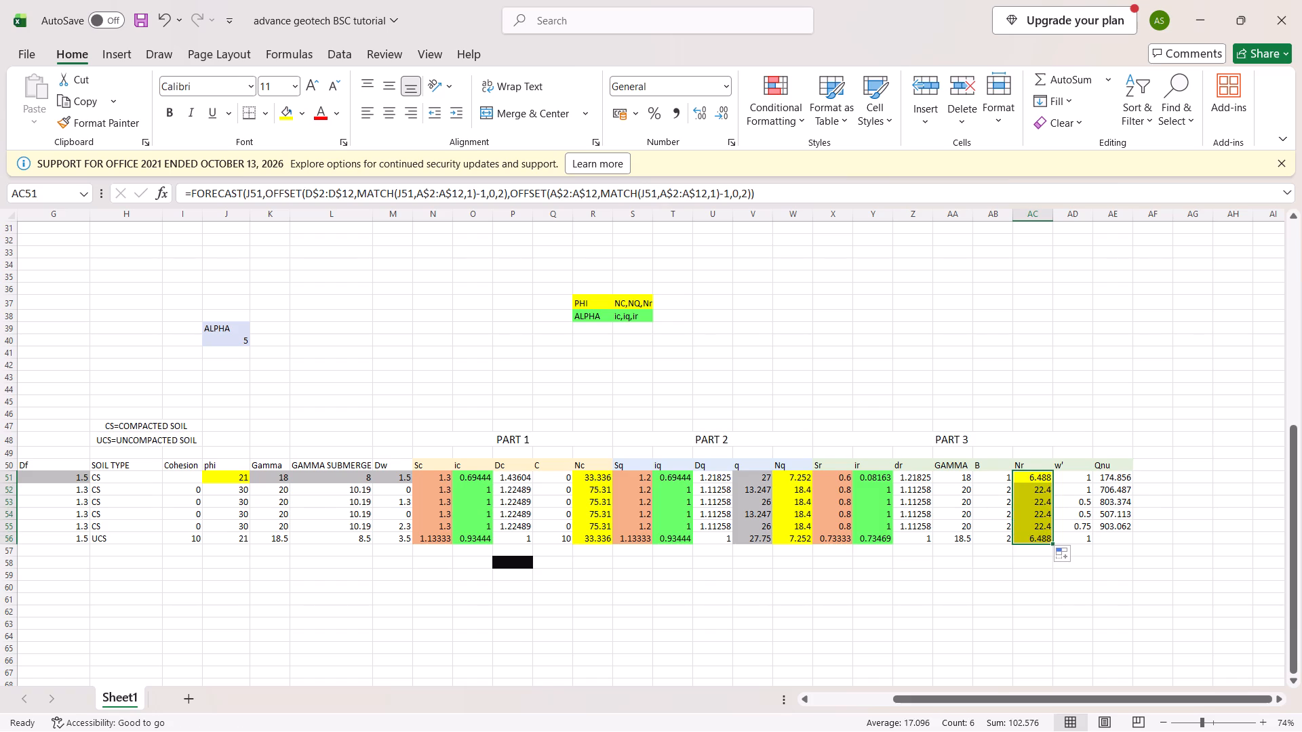
Set the friction angle in cell F2, beside the bearing capacity factor table, to 21 degrees.
{"action": "scroll", "coordinate": [883, 541], "scroll_direction": "right", "scroll_amount": 2}
{"action": "scroll", "coordinate": [883, 541], "scroll_direction": "up", "scroll_amount": 1}
{"action": "scroll", "coordinate": [883, 541], "scroll_direction": "right", "scroll_amount": 3}
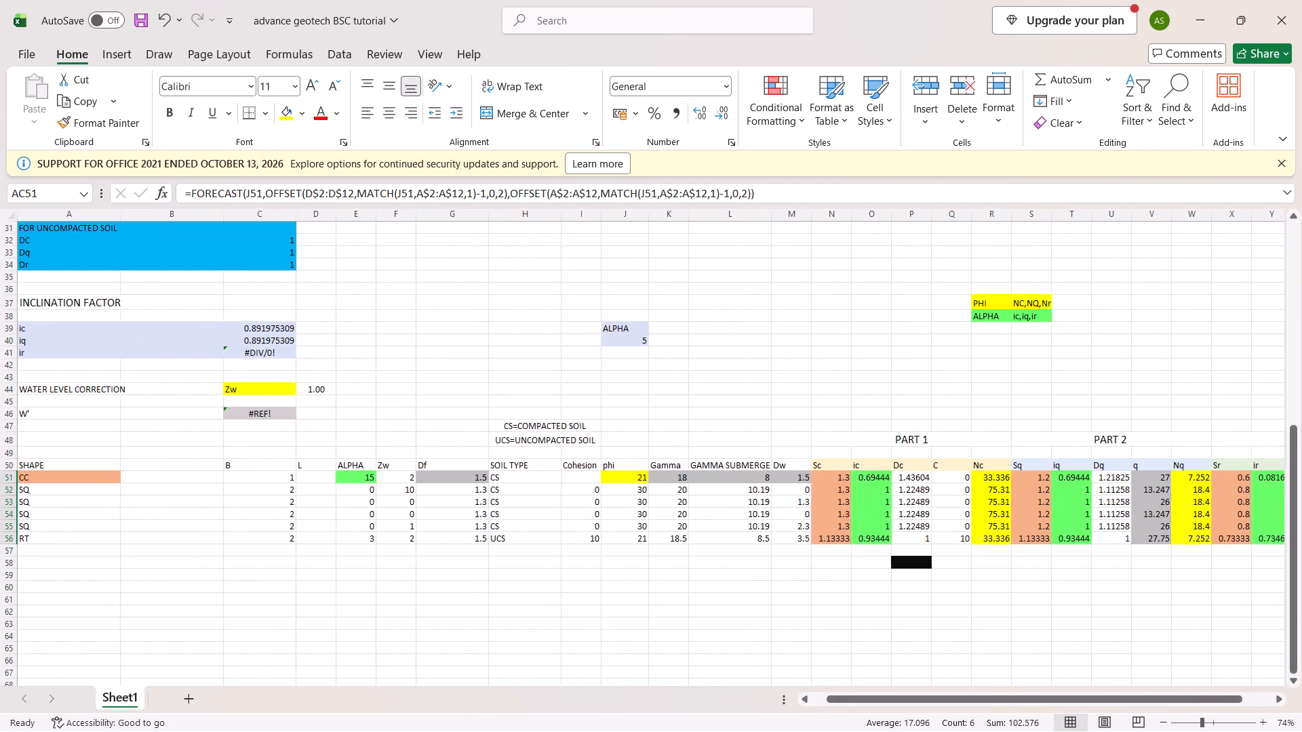
{"action": "scroll", "coordinate": [883, 541], "scroll_direction": "up", "scroll_amount": 3}
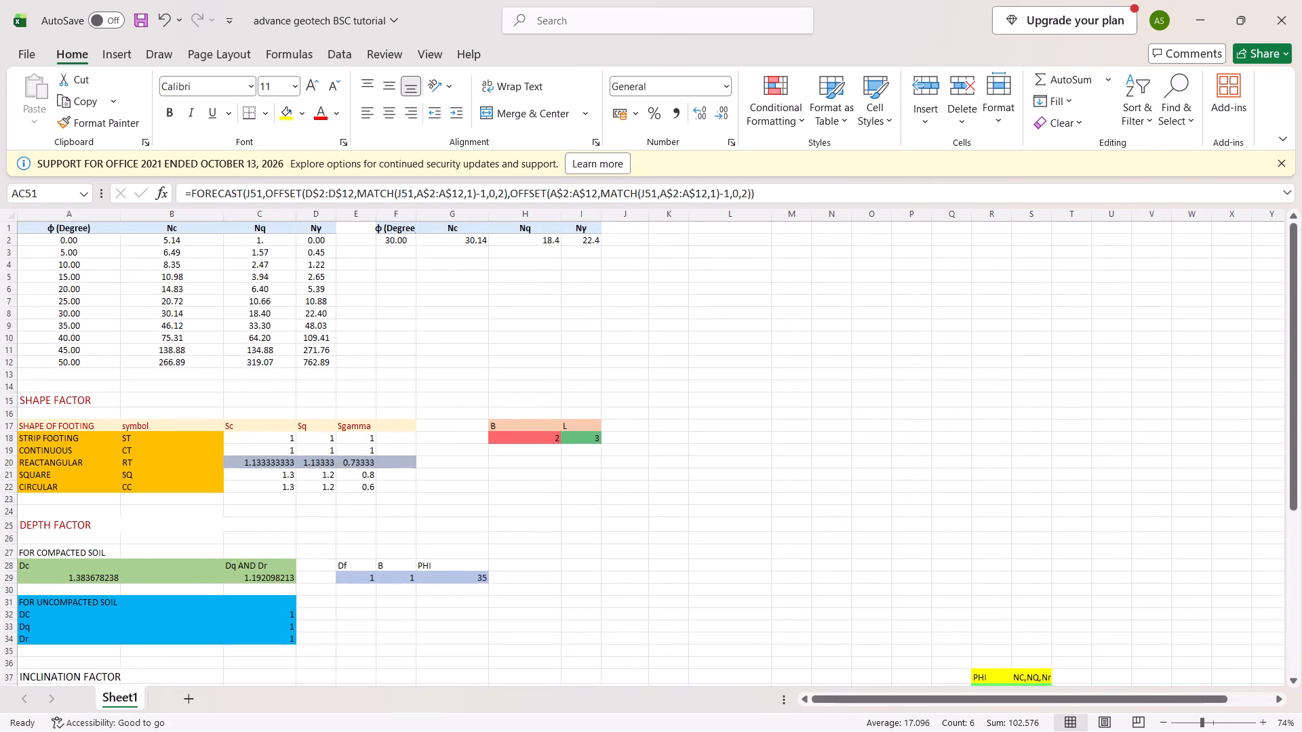
{"action": "left_click", "coordinate": [404, 239]}
{"action": "type", "text": "21"}
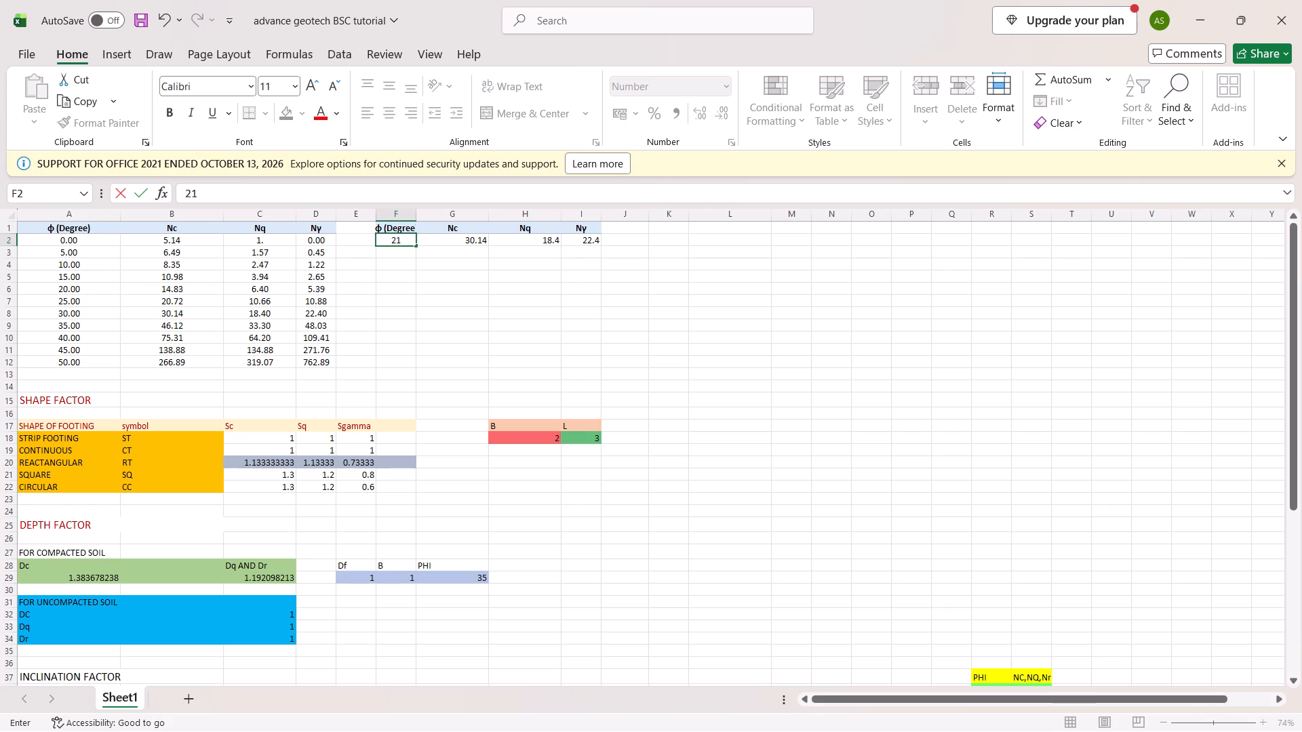
{"action": "key", "text": "Return"}
Remove the black fill from cell P58 below the calculation table.
{"action": "scroll", "coordinate": [404, 239], "scroll_direction": "down", "scroll_amount": 2}
{"action": "scroll", "coordinate": [404, 239], "scroll_direction": "left", "scroll_amount": 2}
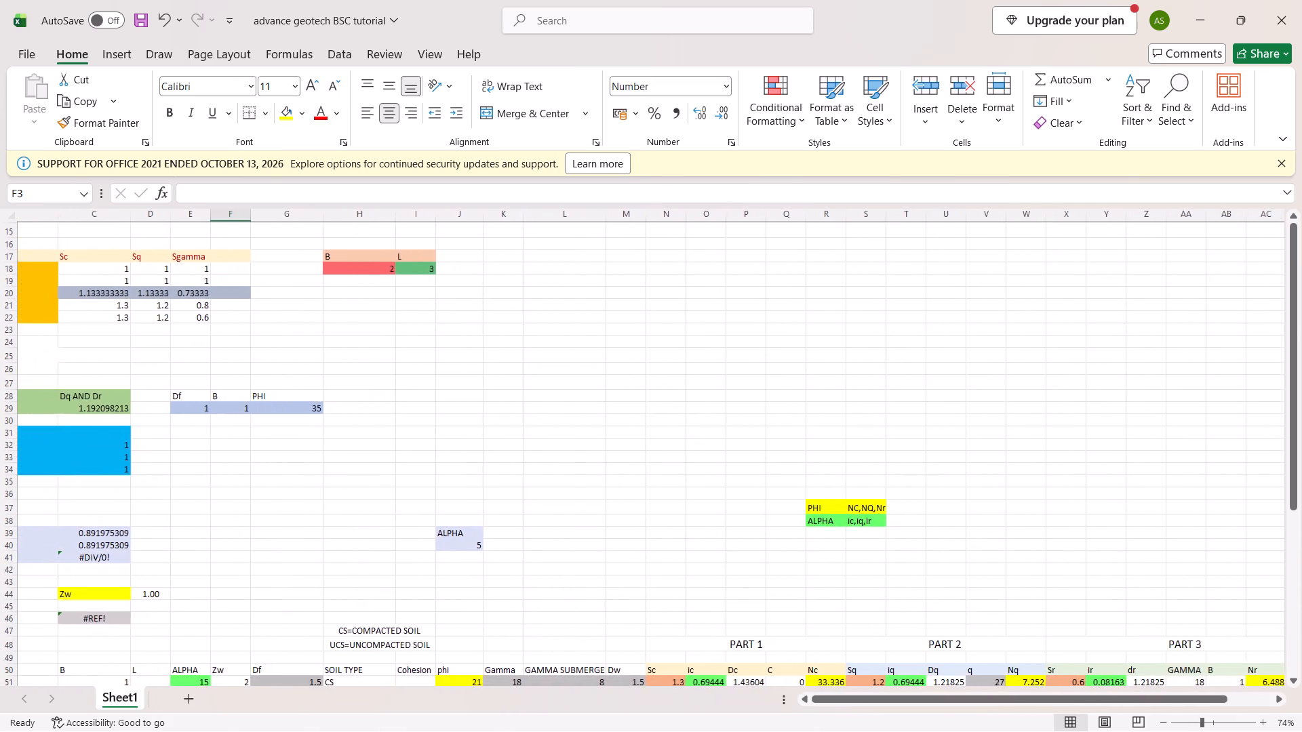
{"action": "scroll", "coordinate": [404, 239], "scroll_direction": "down", "scroll_amount": 4}
{"action": "scroll", "coordinate": [404, 239], "scroll_direction": "left", "scroll_amount": 1}
{"action": "left_click", "coordinate": [549, 518]}
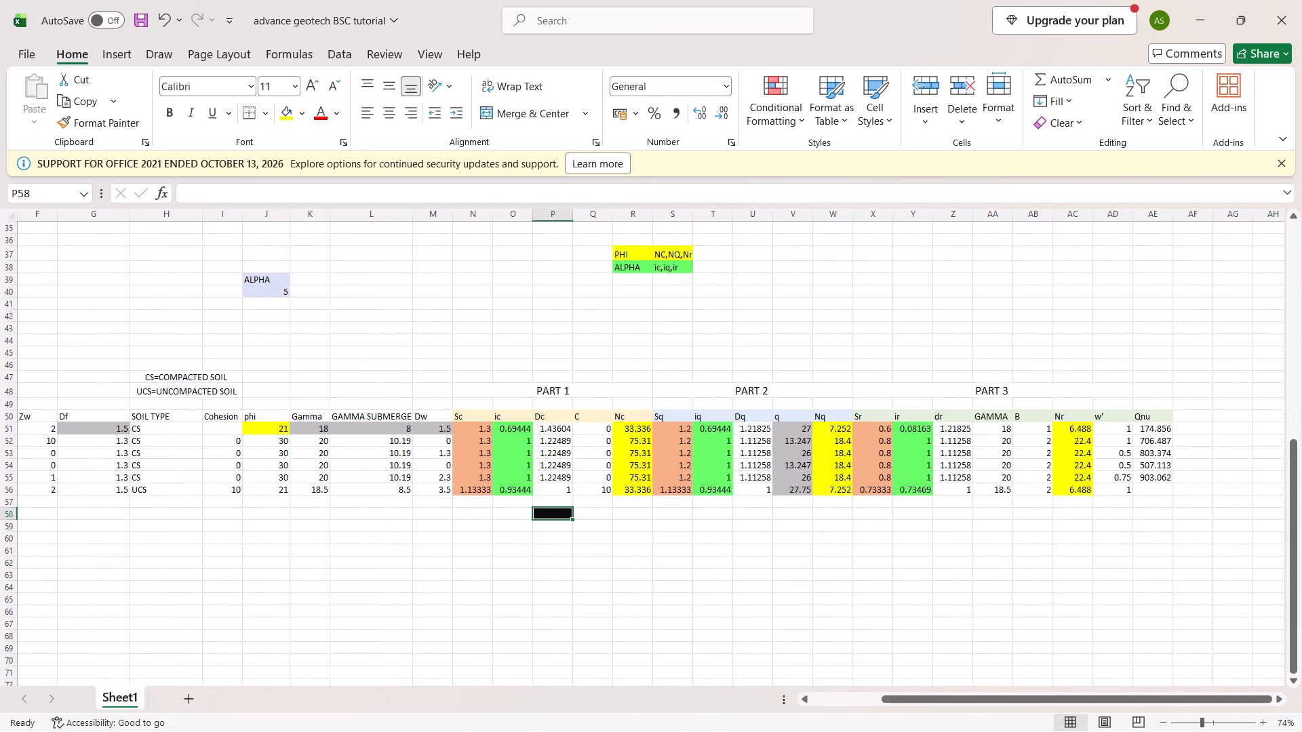
{"action": "left_click", "coordinate": [303, 117]}
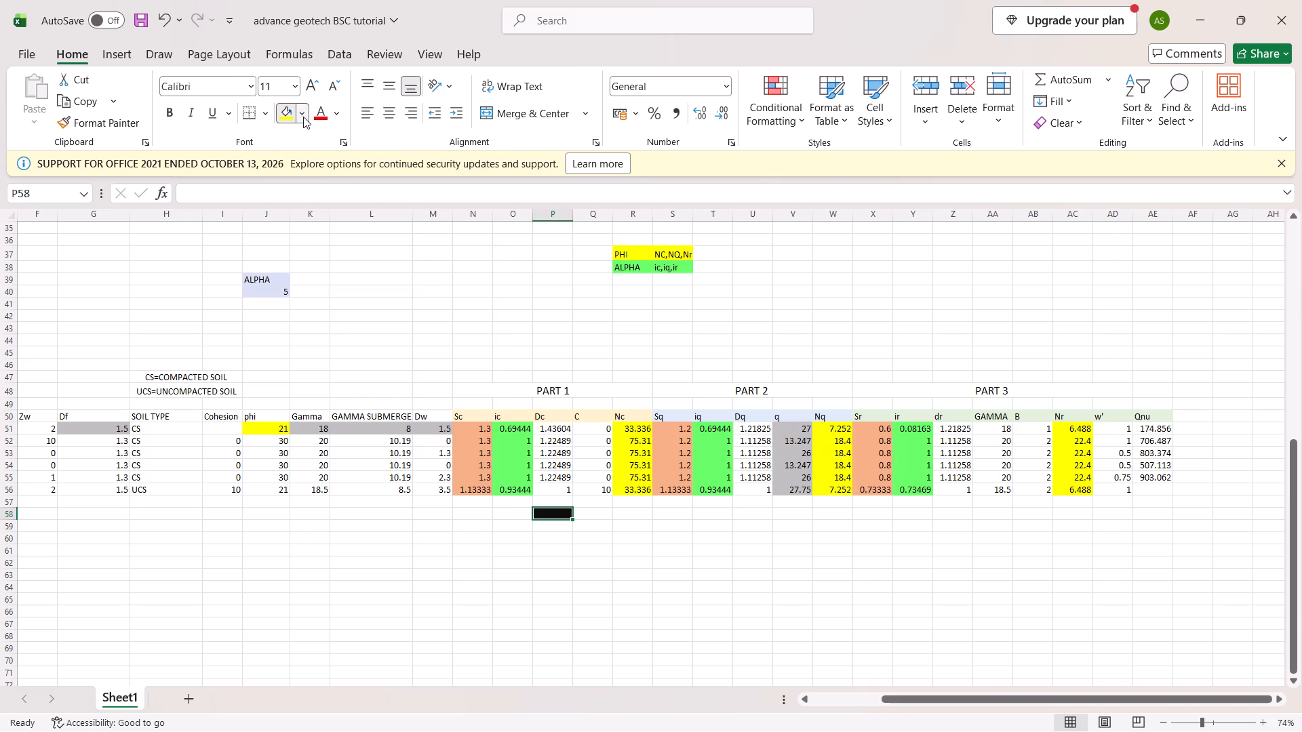
{"action": "left_click", "coordinate": [336, 459]}
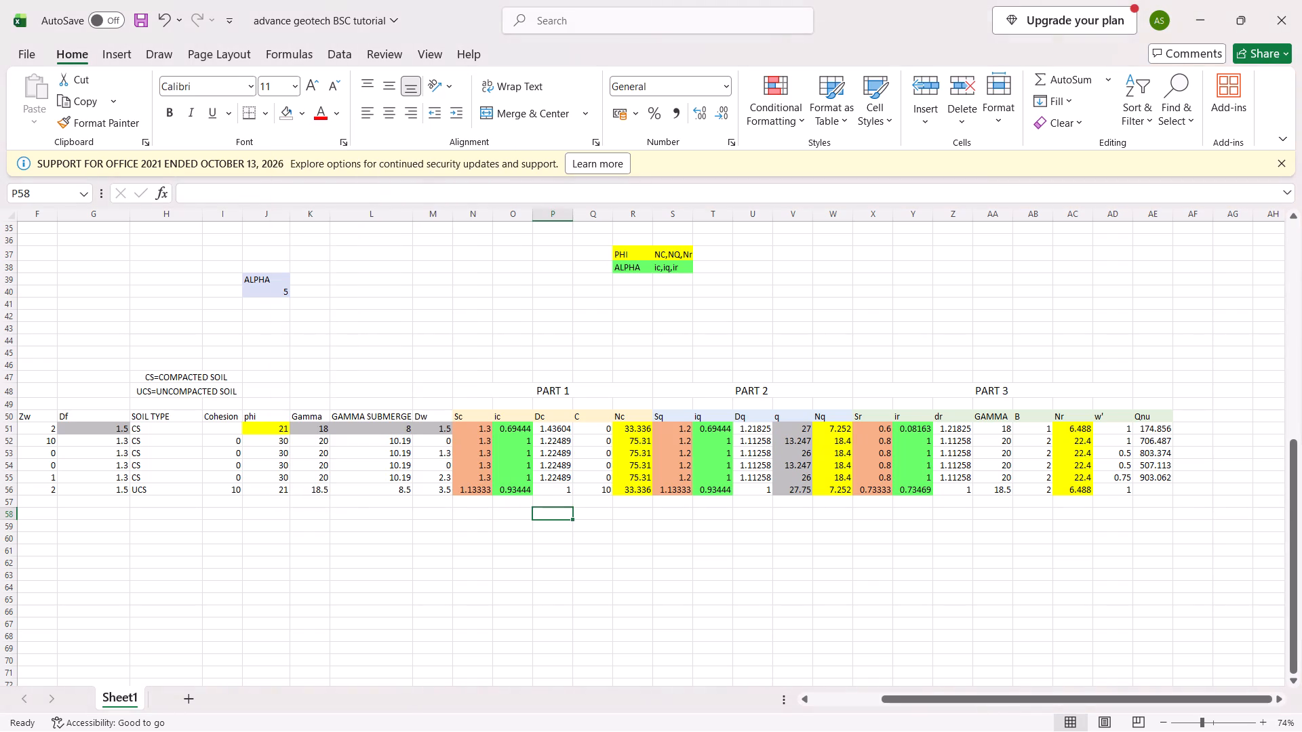
Fill the Qnu formula in column AE from row 51 down through row 56.
{"action": "scroll", "coordinate": [756, 551], "scroll_direction": "left", "scroll_amount": 2}
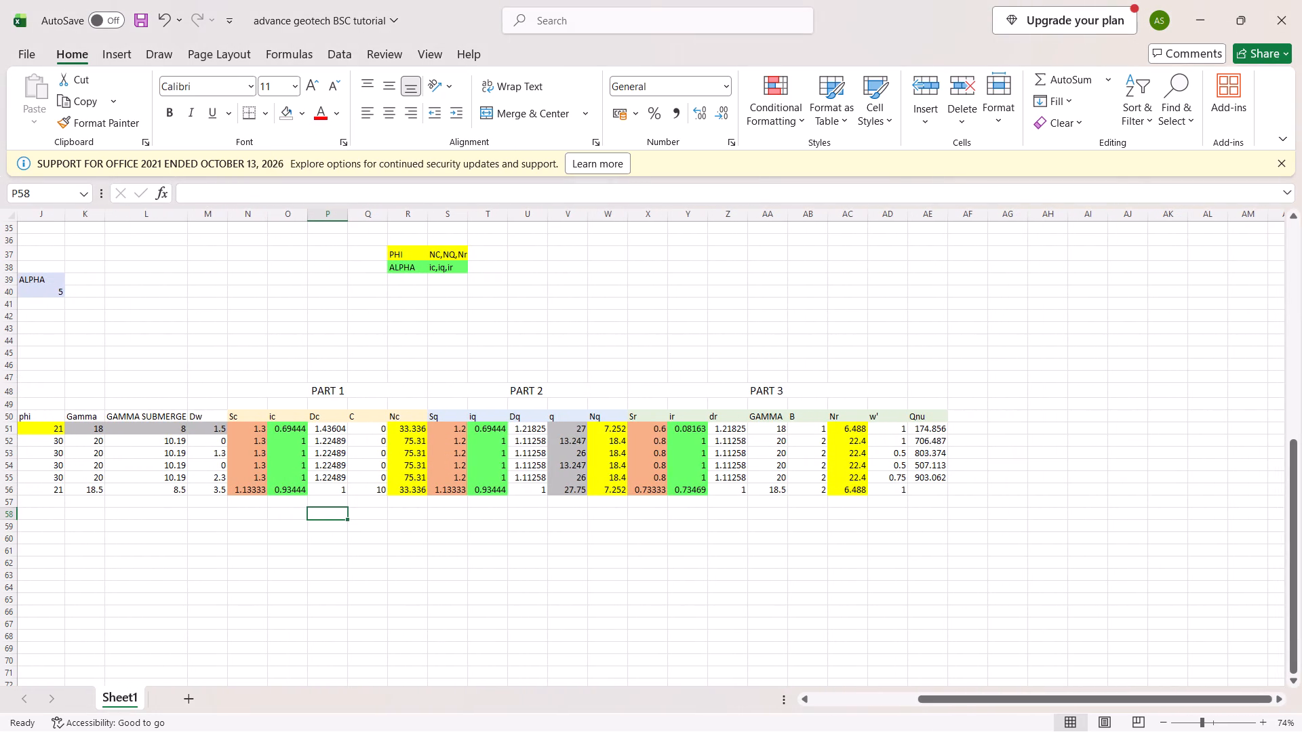
{"action": "left_click", "coordinate": [940, 432]}
{"action": "left_click_drag", "start_coordinate": [946, 430], "coordinate": [956, 523]}
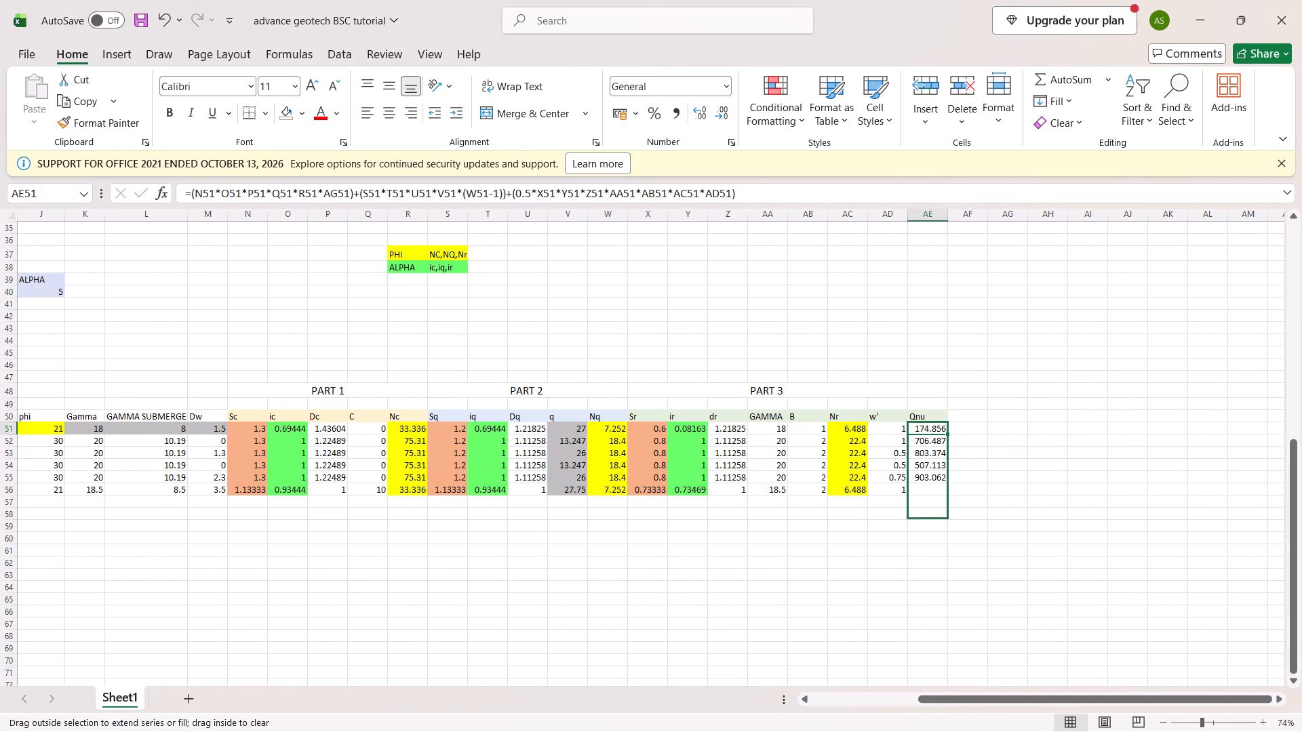
{"action": "left_click_drag", "start_coordinate": [956, 523], "coordinate": [953, 502]}
{"action": "left_click_drag", "start_coordinate": [953, 502], "coordinate": [951, 496]}
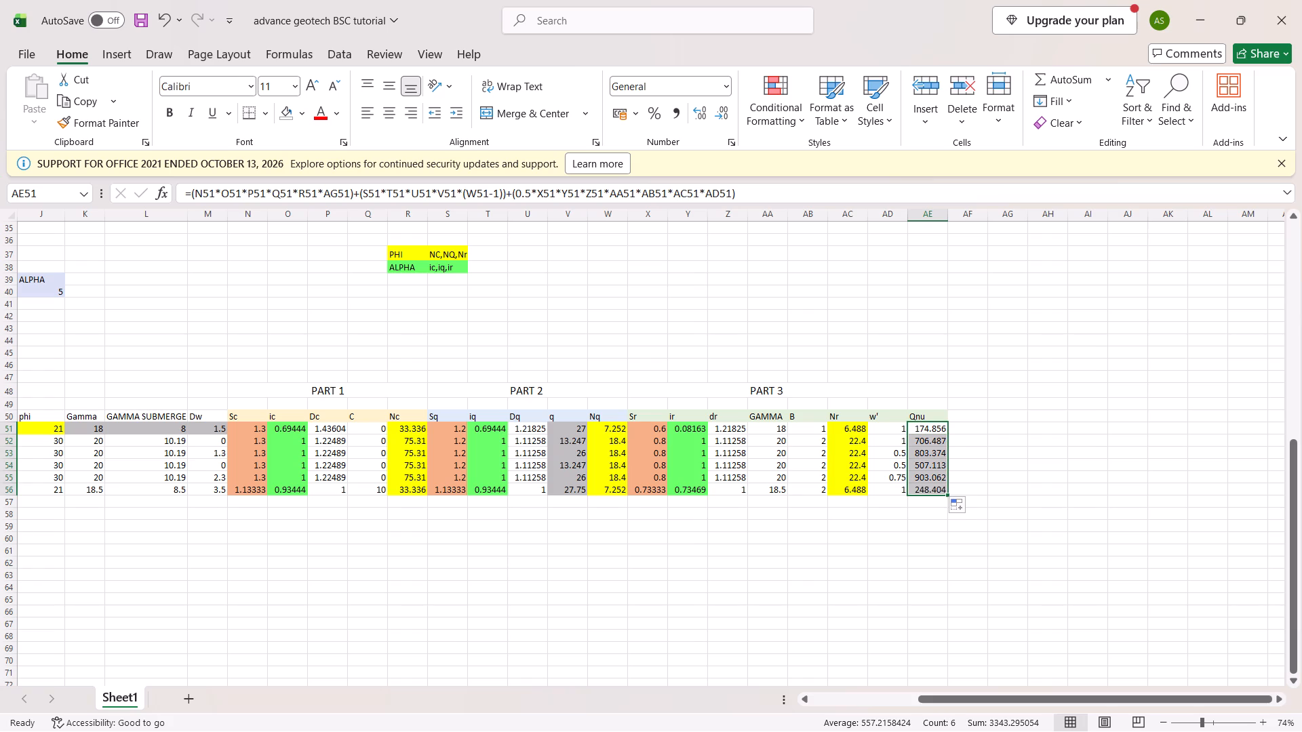
Review the calculation table across rows 51 to 56 and the bearing capacity, shape, depth and inclination factor tables above it.
{"action": "left_click", "coordinate": [841, 552]}
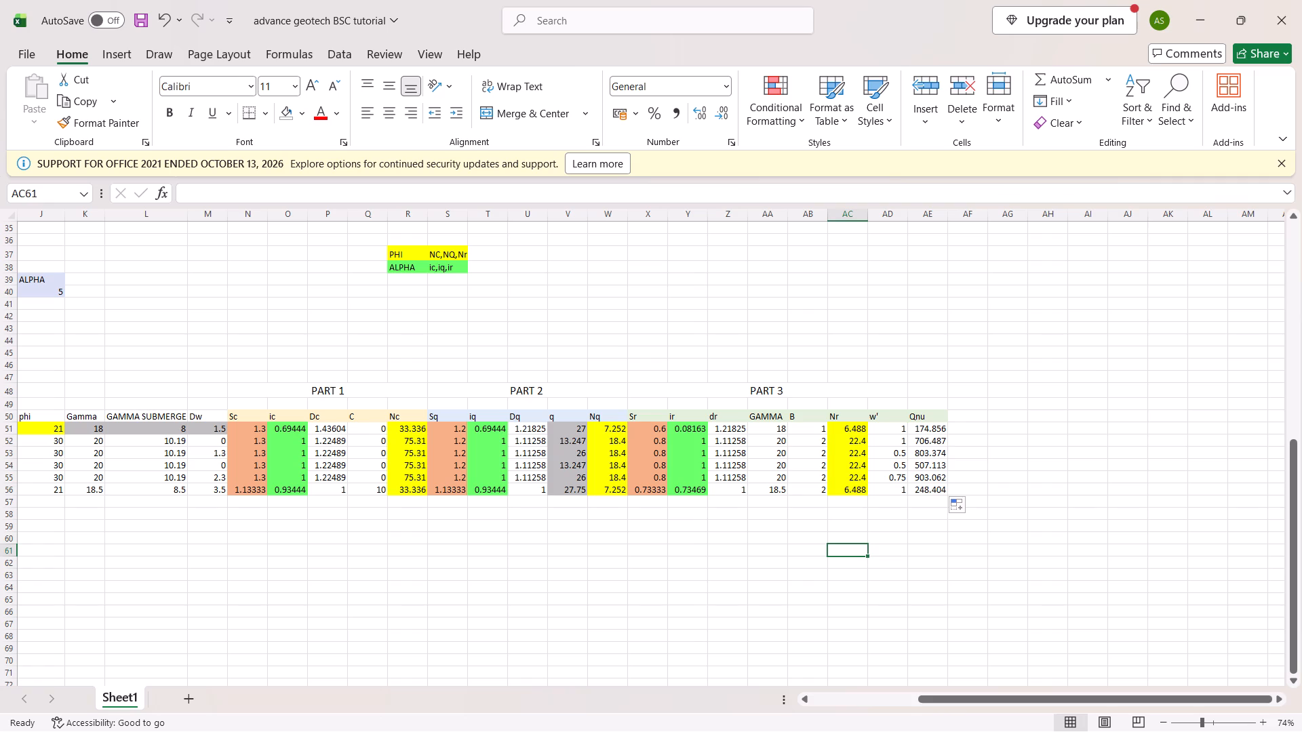
{"action": "scroll", "coordinate": [677, 482], "scroll_direction": "right", "scroll_amount": 7}
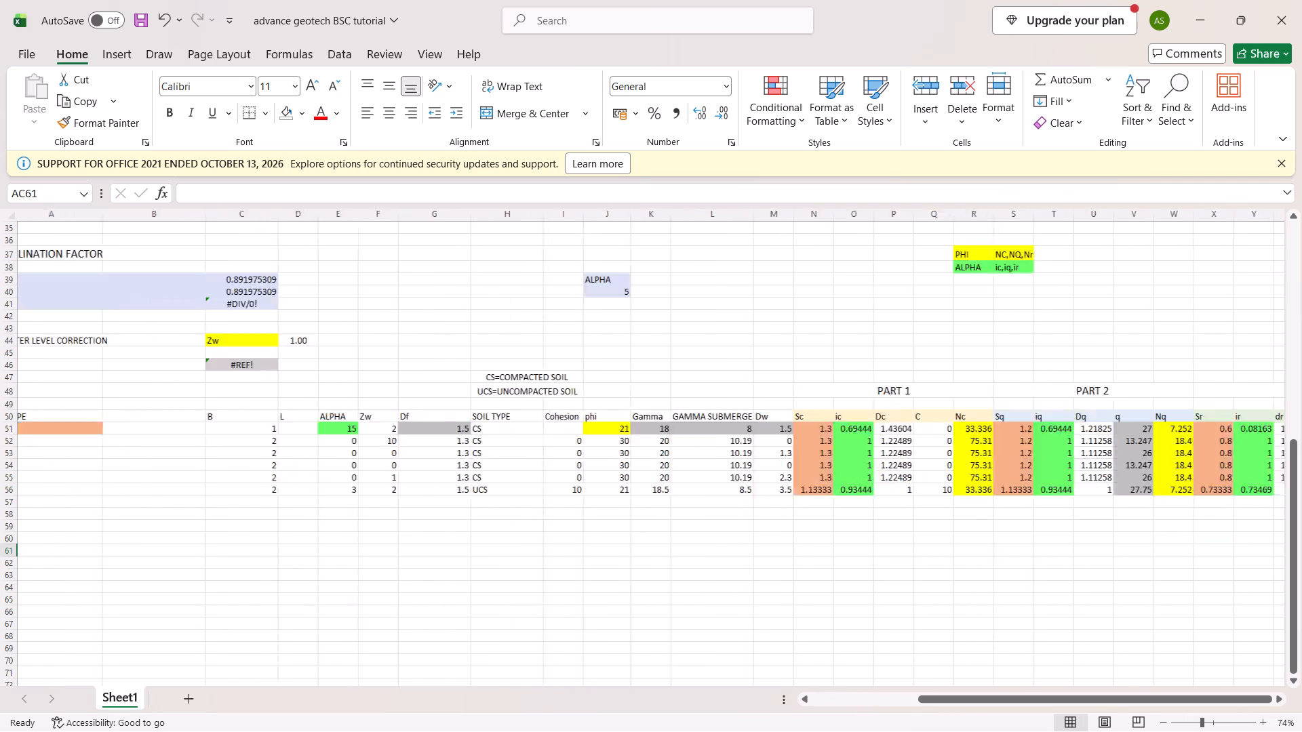
{"action": "scroll", "coordinate": [677, 482], "scroll_direction": "up", "scroll_amount": 1}
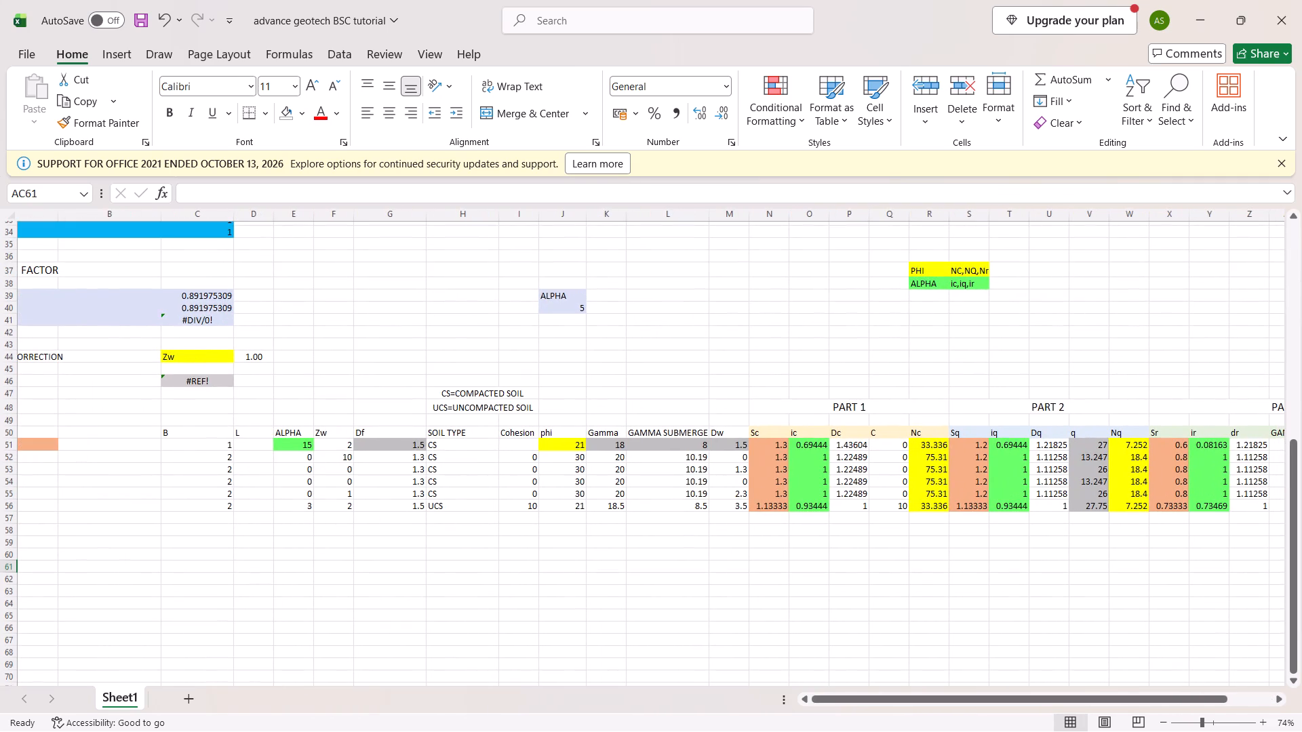
{"action": "scroll", "coordinate": [677, 482], "scroll_direction": "up", "scroll_amount": 3}
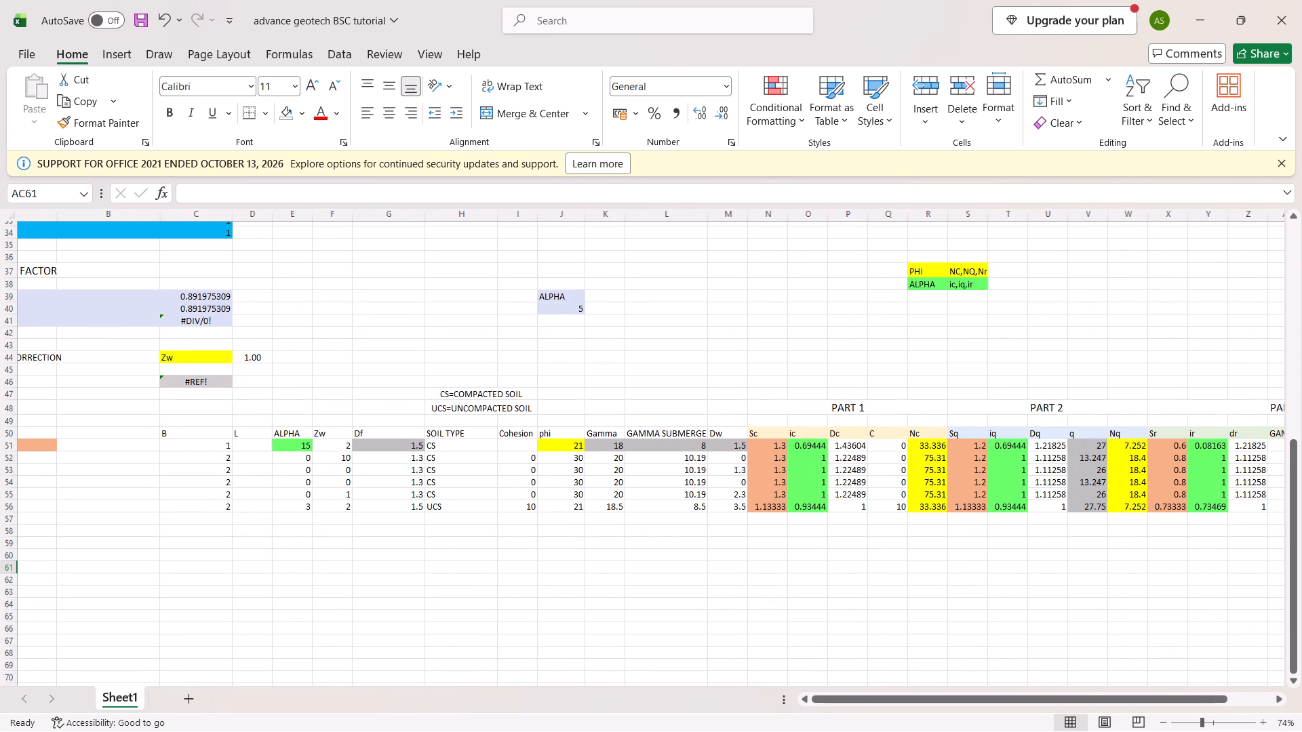
{"action": "scroll", "coordinate": [677, 482], "scroll_direction": "up", "scroll_amount": 4}
{"action": "scroll", "coordinate": [677, 482], "scroll_direction": "right", "scroll_amount": 1}
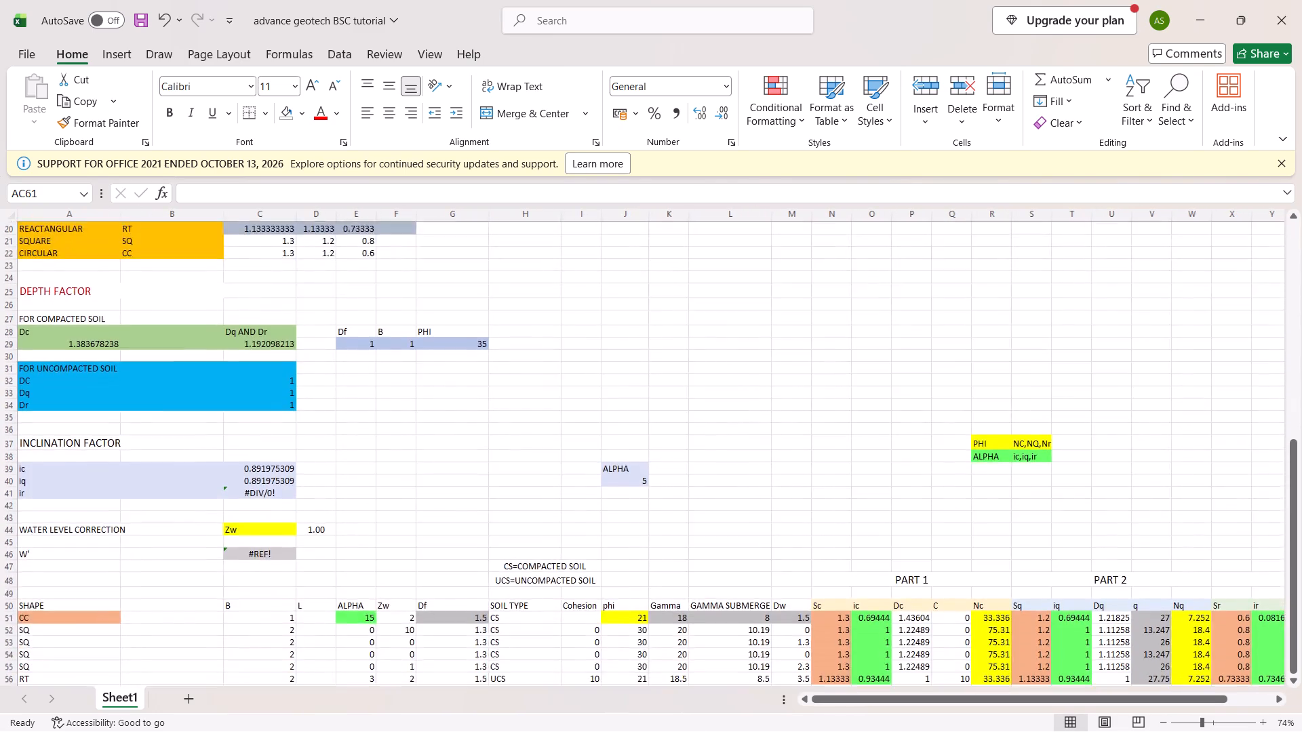
{"action": "scroll", "coordinate": [677, 482], "scroll_direction": "right", "scroll_amount": 1}
{"action": "scroll", "coordinate": [677, 482], "scroll_direction": "up", "scroll_amount": 2}
{"action": "scroll", "coordinate": [677, 482], "scroll_direction": "down", "scroll_amount": 1}
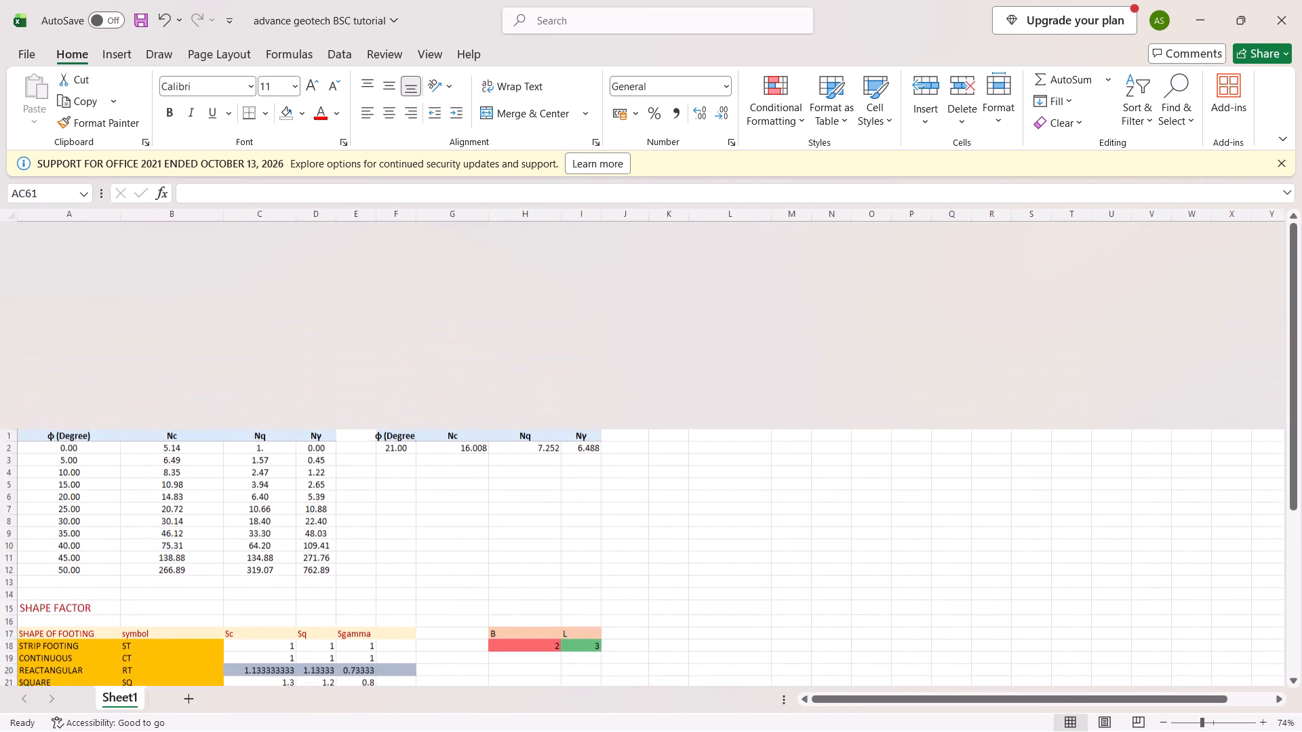
{"action": "scroll", "coordinate": [677, 482], "scroll_direction": "down", "scroll_amount": 9}
{"action": "scroll", "coordinate": [677, 482], "scroll_direction": "up", "scroll_amount": 1}
{"action": "scroll", "coordinate": [677, 482], "scroll_direction": "left", "scroll_amount": 2}
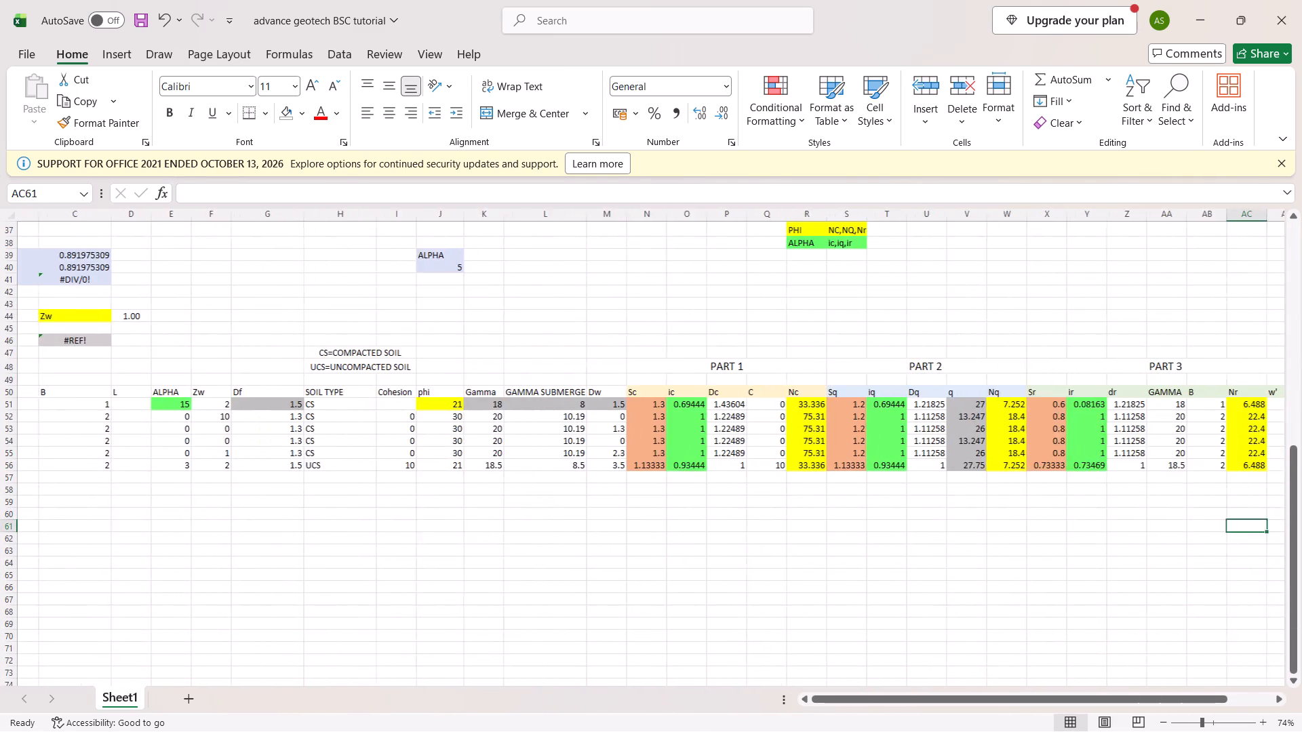
{"action": "scroll", "coordinate": [677, 482], "scroll_direction": "left", "scroll_amount": 1}
{"action": "scroll", "coordinate": [677, 482], "scroll_direction": "down", "scroll_amount": 1}
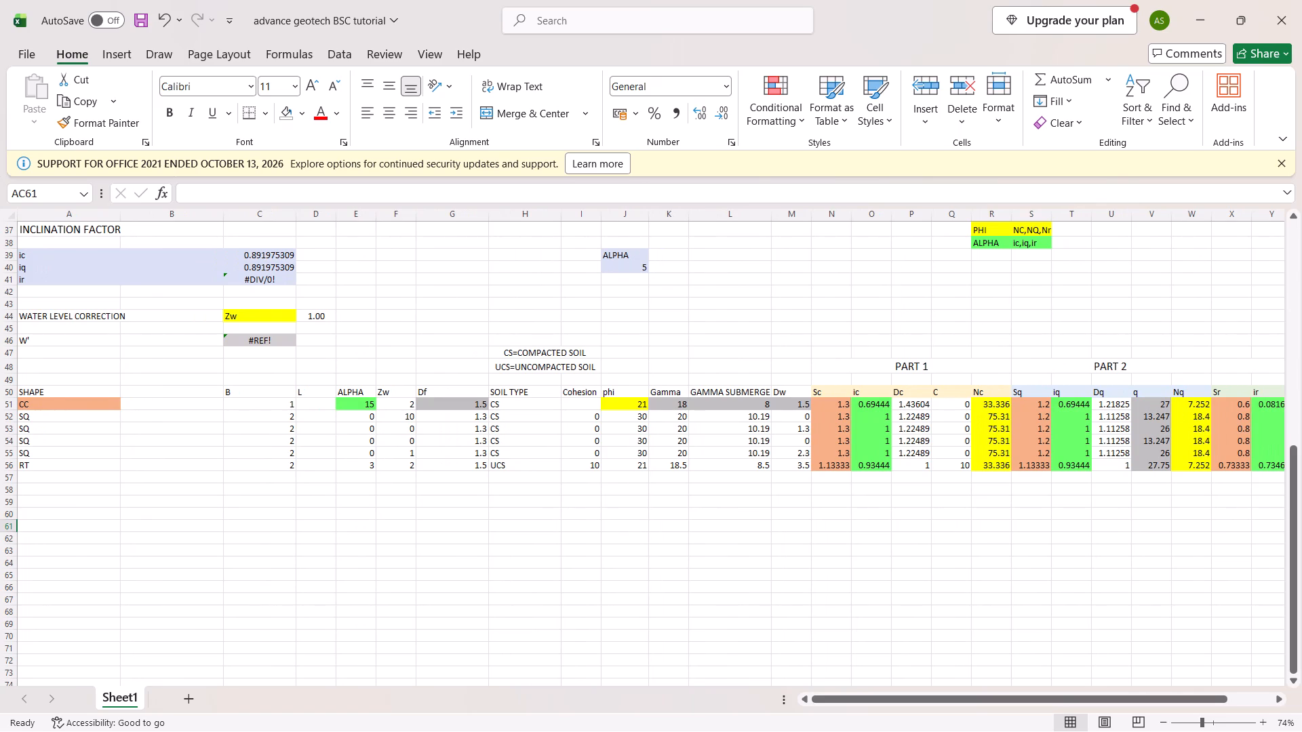
{"action": "scroll", "coordinate": [677, 482], "scroll_direction": "up", "scroll_amount": 1}
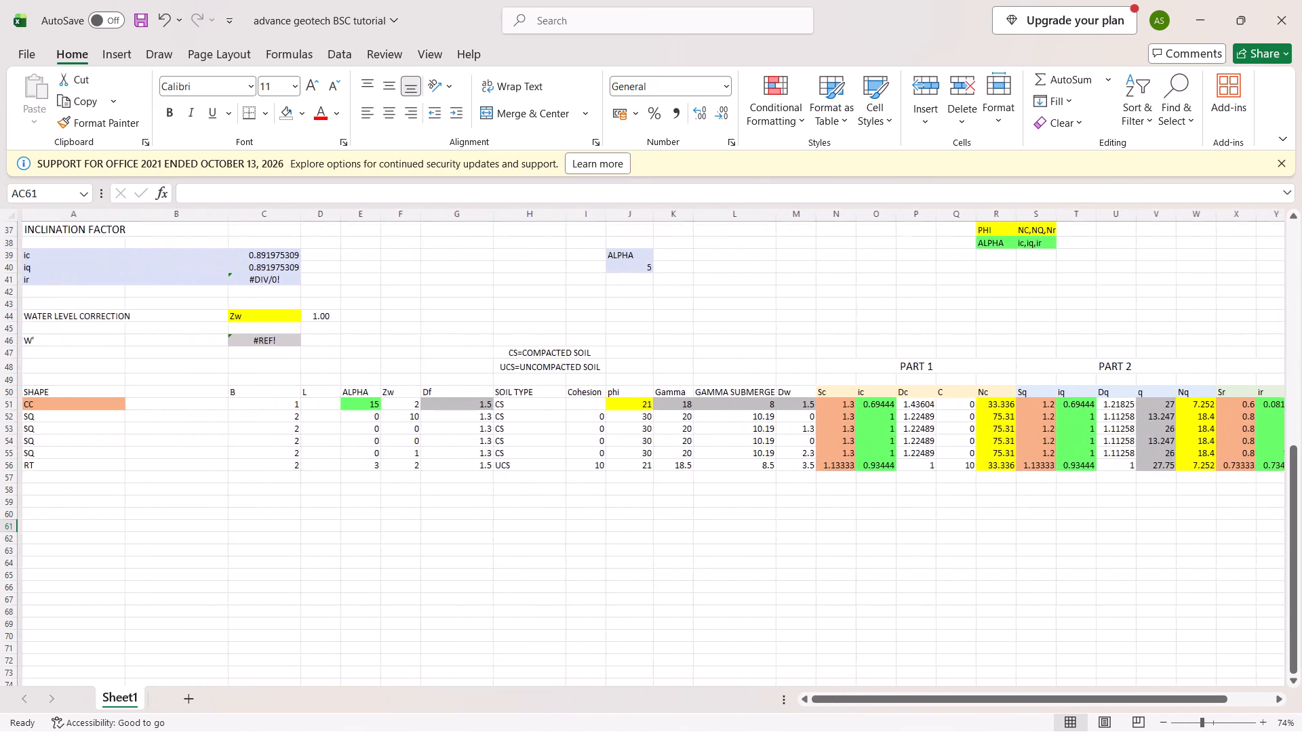
{"action": "scroll", "coordinate": [677, 482], "scroll_direction": "right", "scroll_amount": 1}
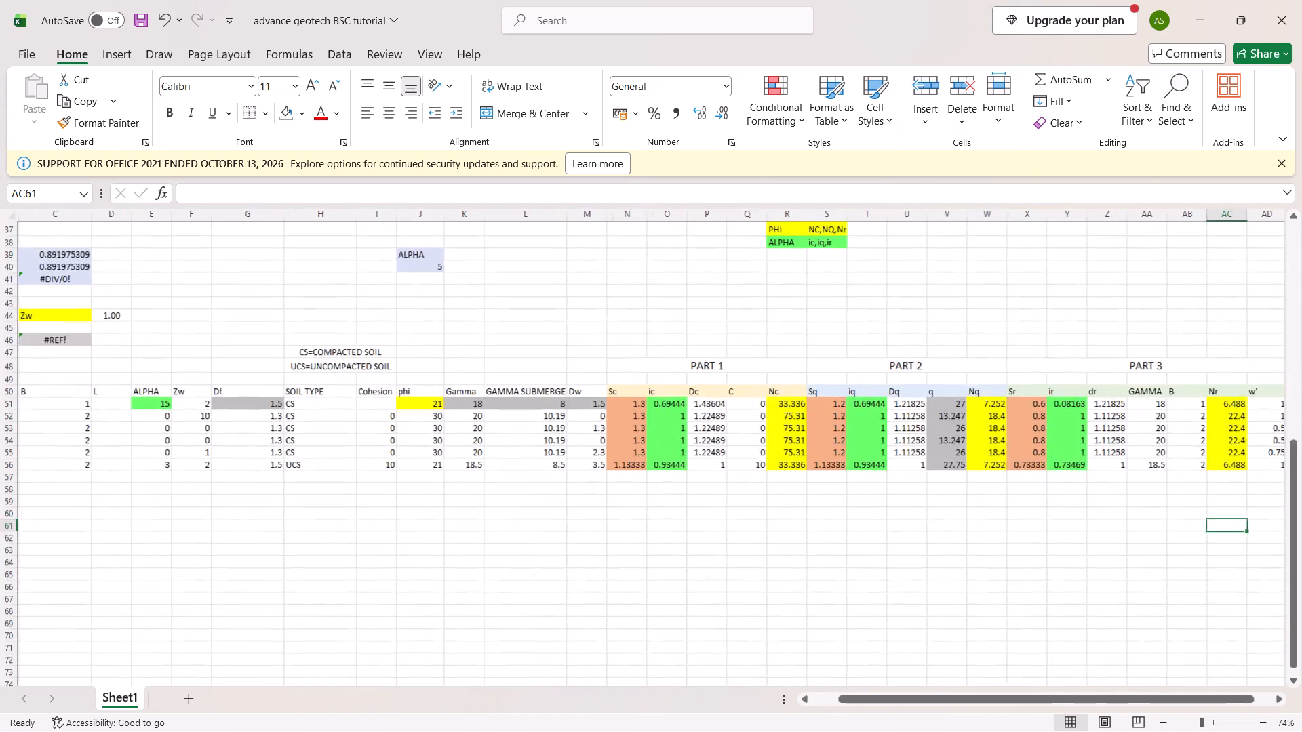
{"action": "scroll", "coordinate": [677, 482], "scroll_direction": "up", "scroll_amount": 2}
{"action": "scroll", "coordinate": [677, 482], "scroll_direction": "down", "scroll_amount": 1}
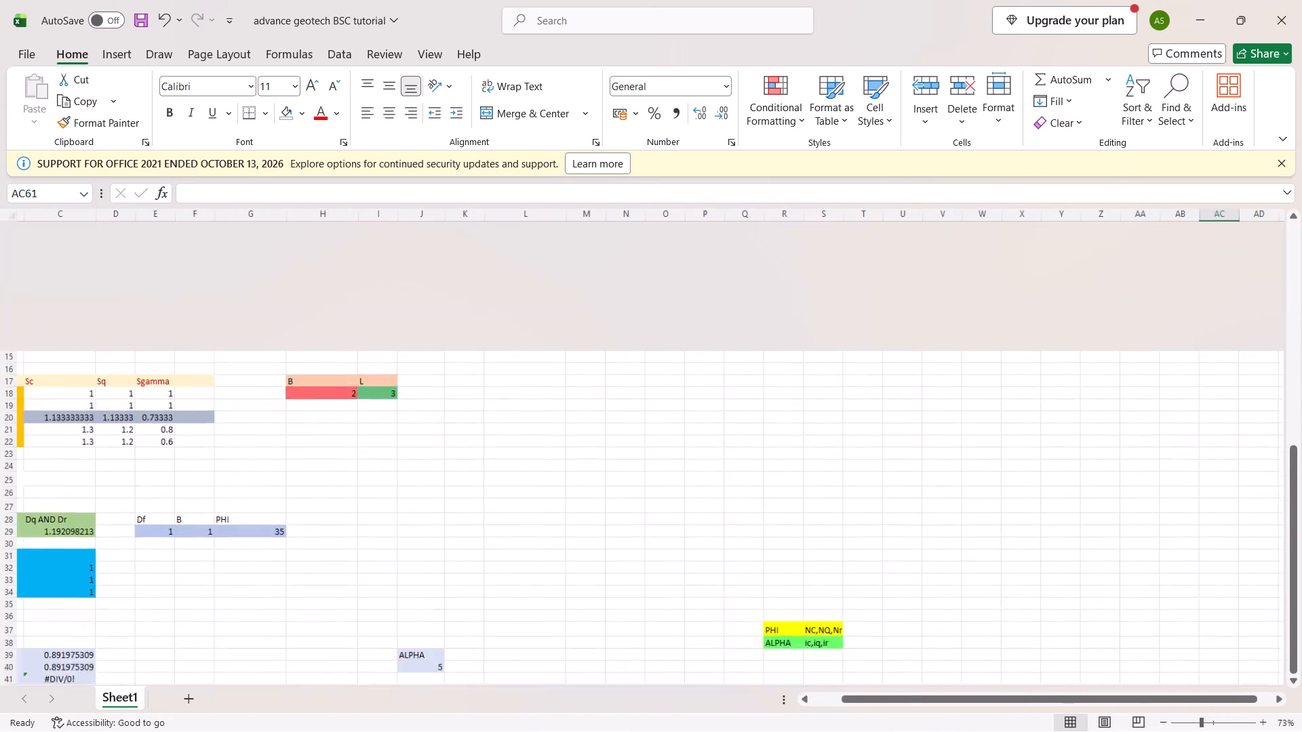
{"action": "scroll", "coordinate": [677, 482], "scroll_direction": "down", "scroll_amount": 2}
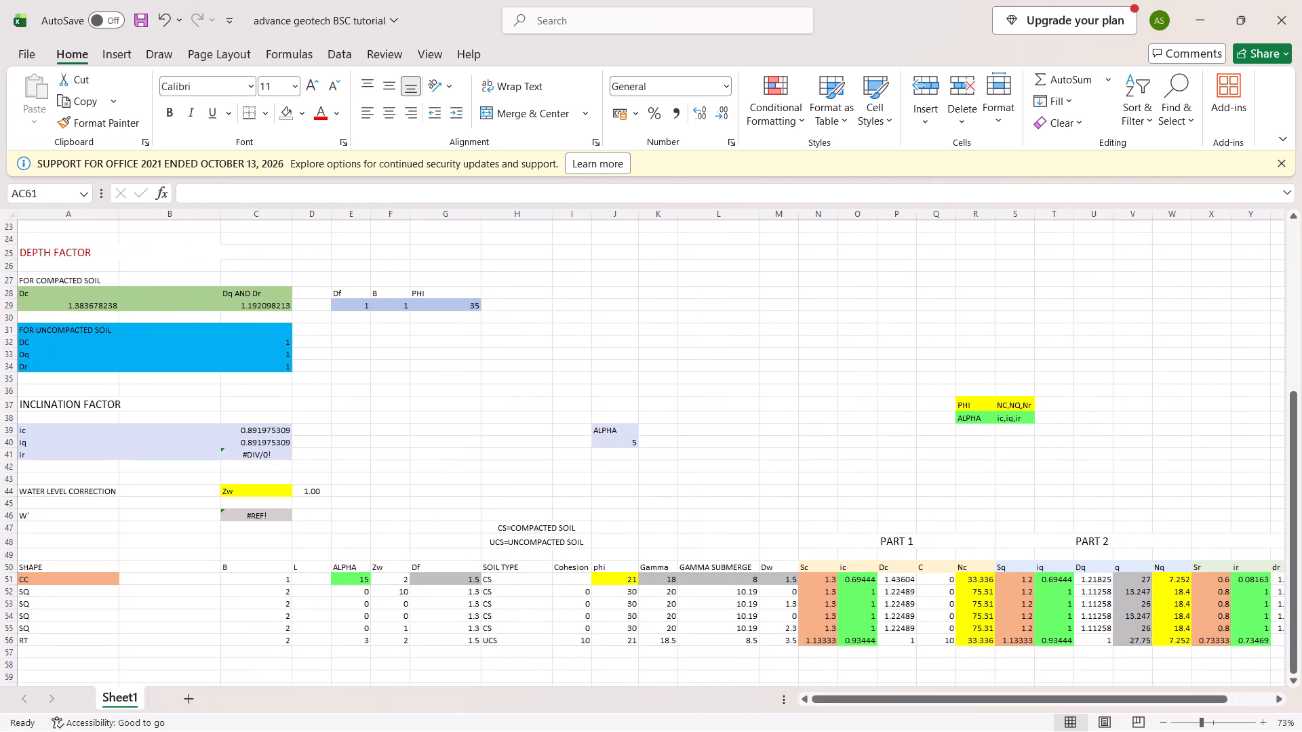
{"action": "scroll", "coordinate": [640, 461], "scroll_direction": "down", "scroll_amount": 1}
{"action": "scroll", "coordinate": [640, 461], "scroll_direction": "left", "scroll_amount": 1}
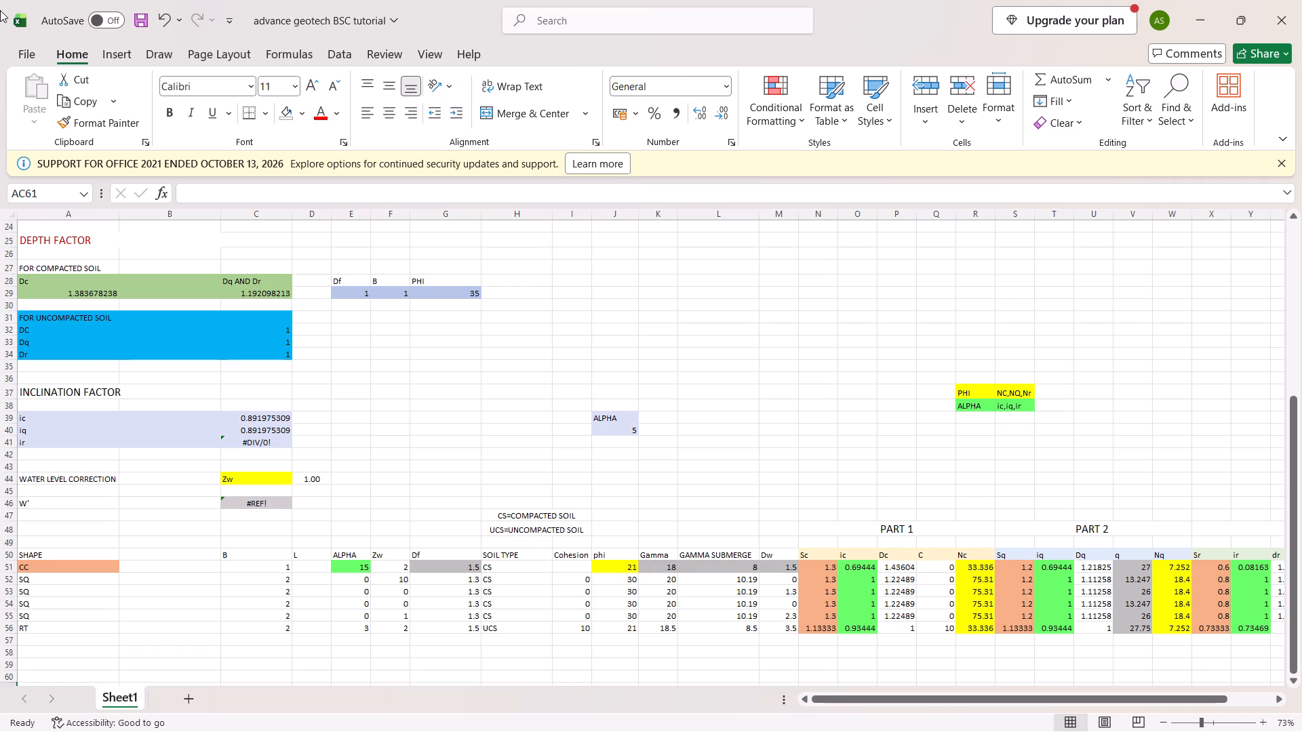
Save the advance geotech BSC tutorial workbook under its existing name.
{"action": "left_click", "coordinate": [145, 17]}
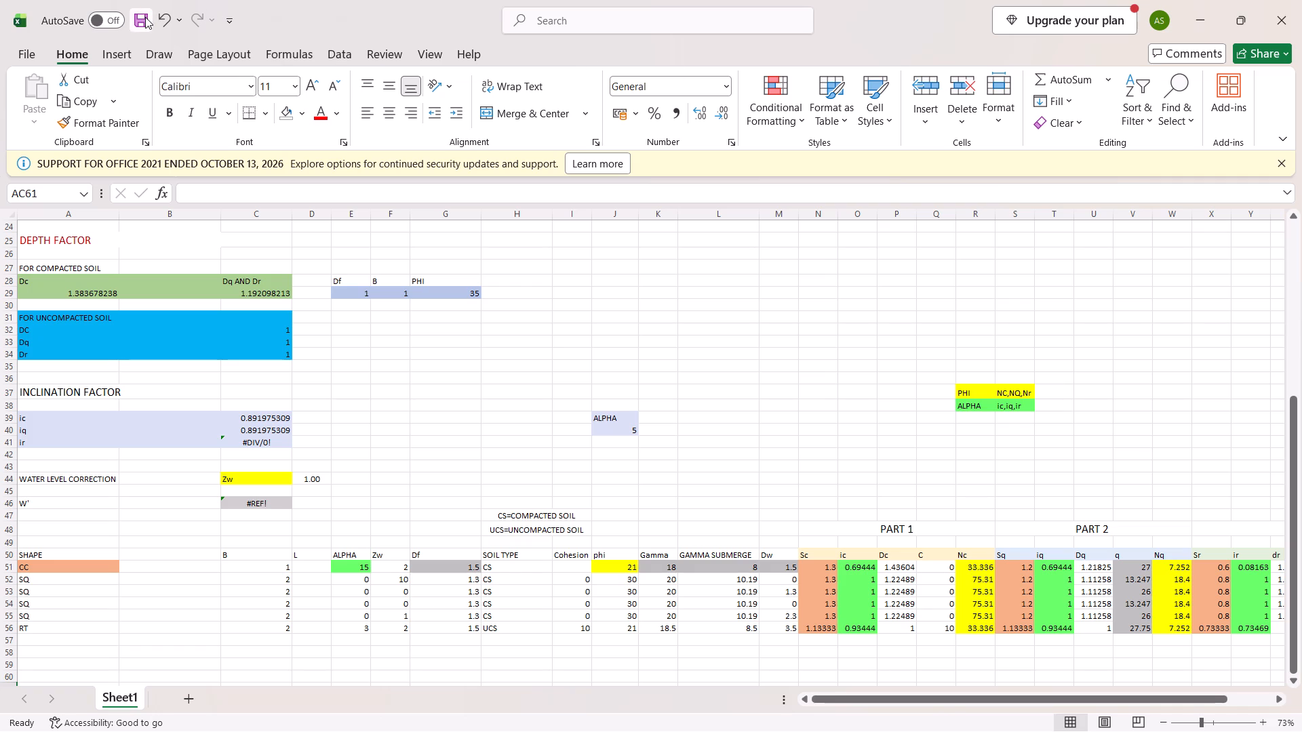
{"action": "left_click", "coordinate": [134, 18]}
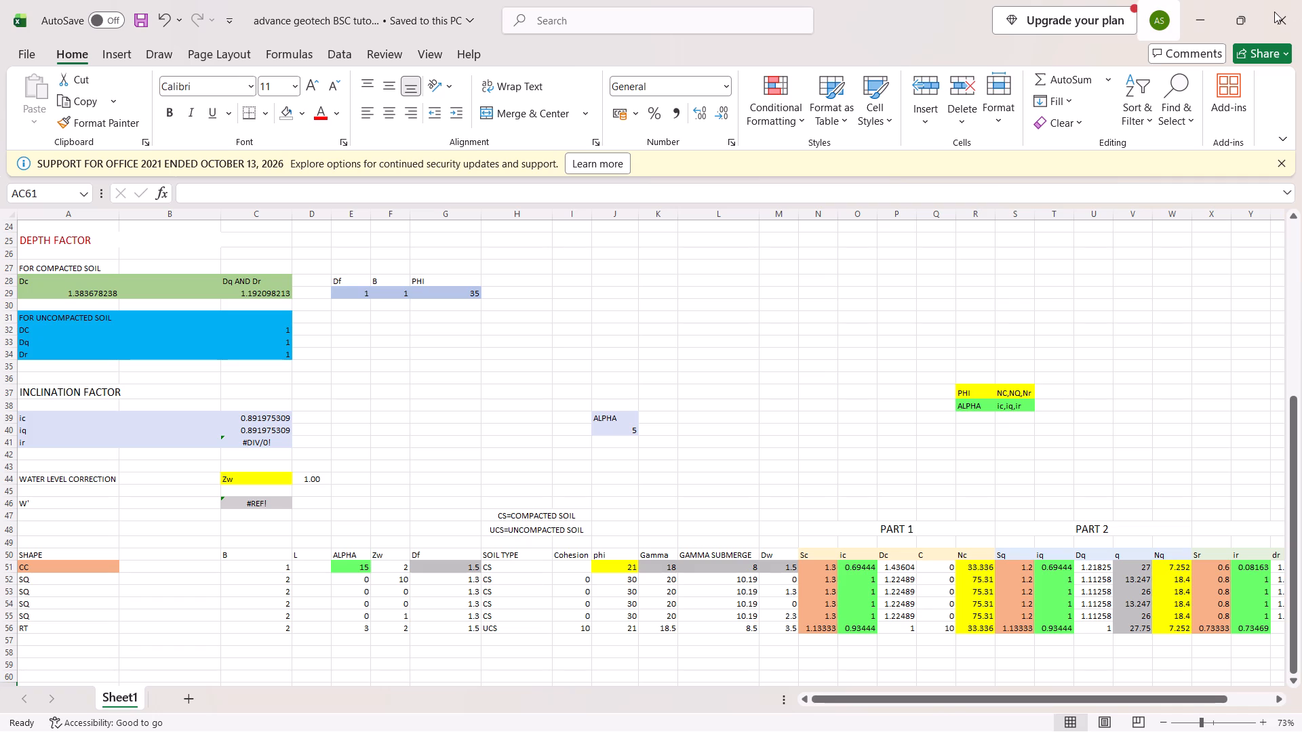
{"action": "left_click", "coordinate": [34, 51]}
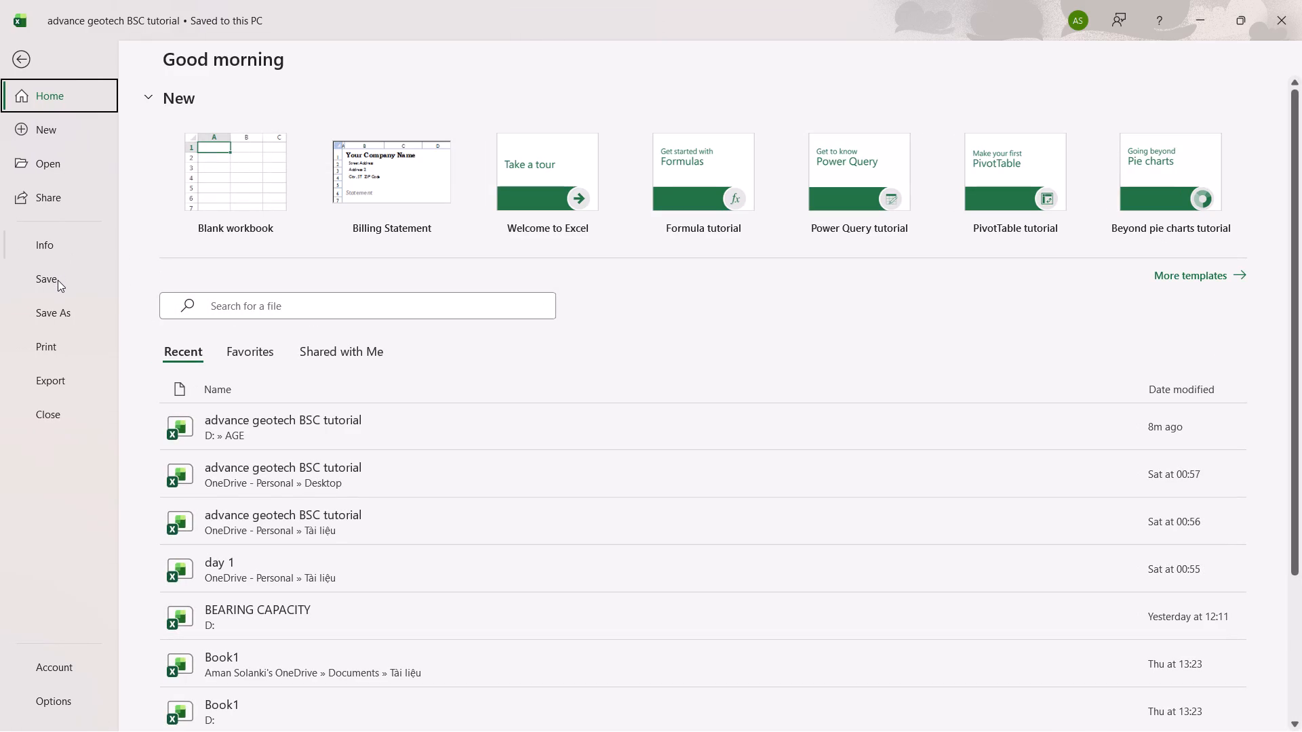
{"action": "left_click", "coordinate": [58, 280]}
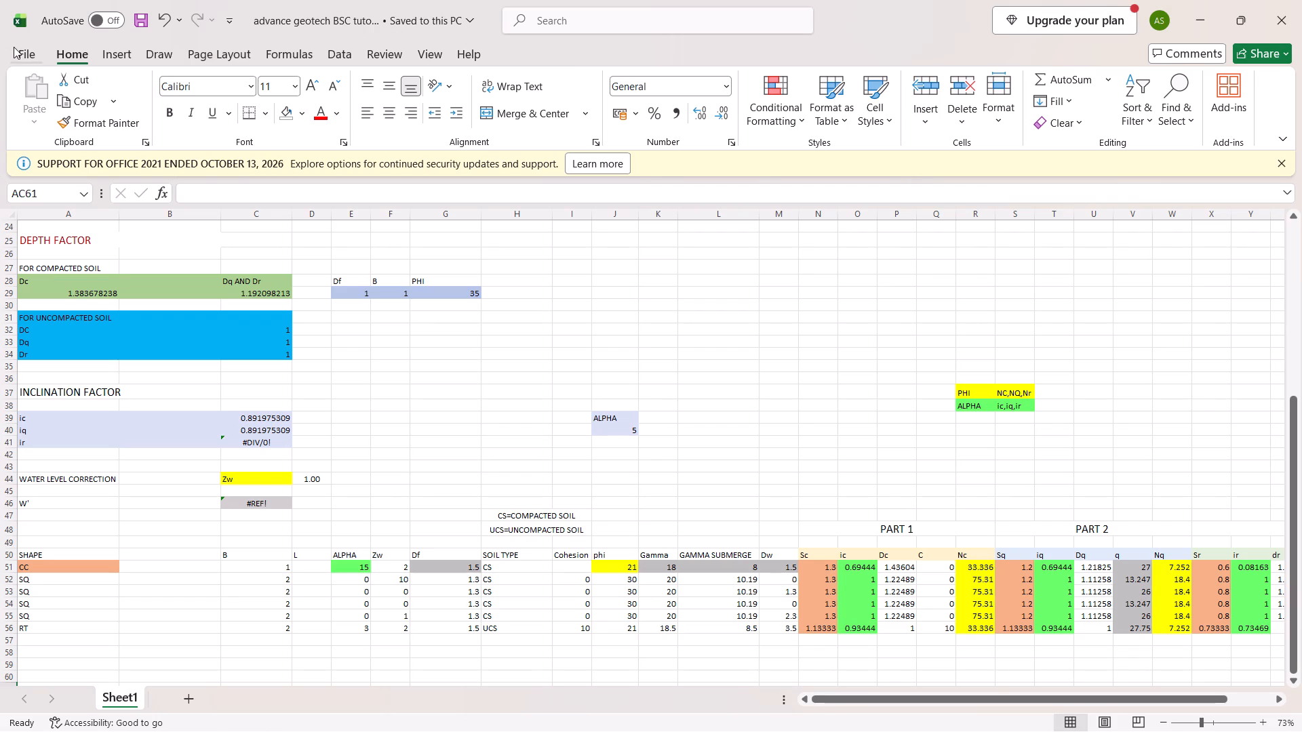
{"action": "left_click", "coordinate": [16, 49]}
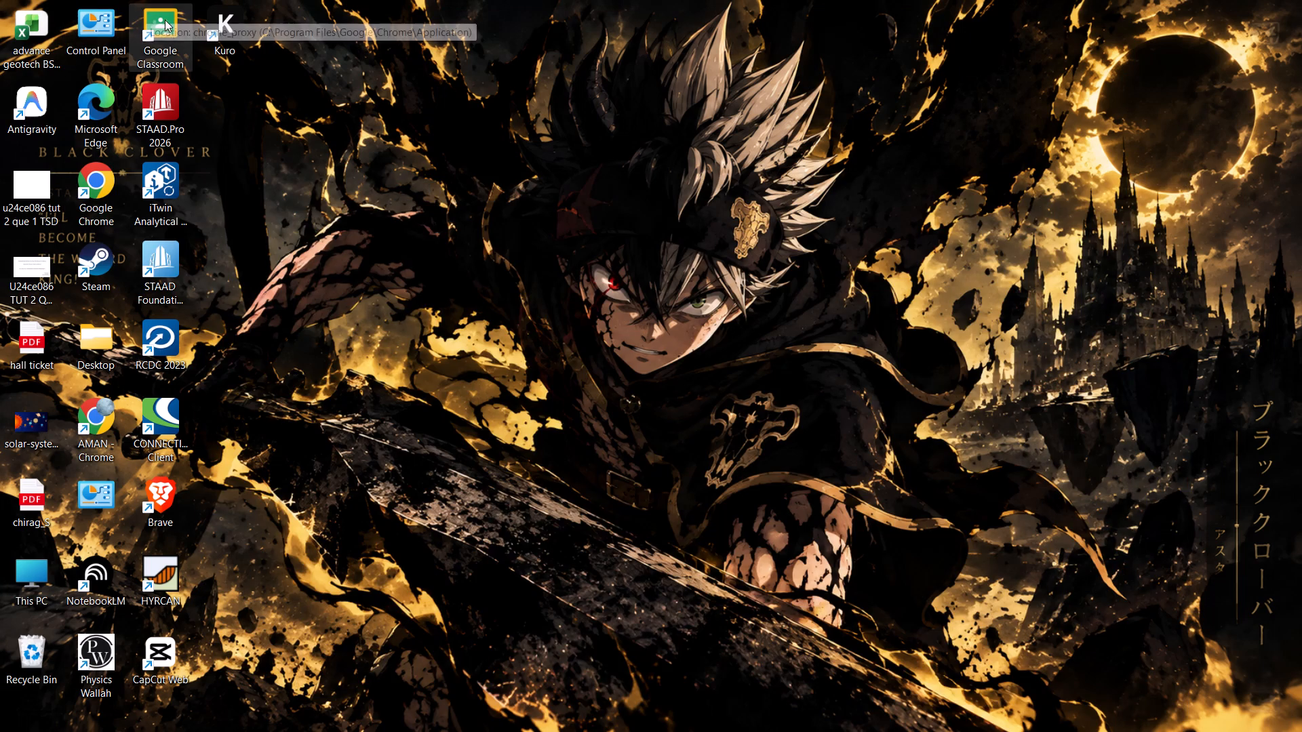
Switch to the Windows desktop and delete the advance geotech BSC tutorial workbook file there.
{"action": "left_click", "coordinate": [36, 39]}
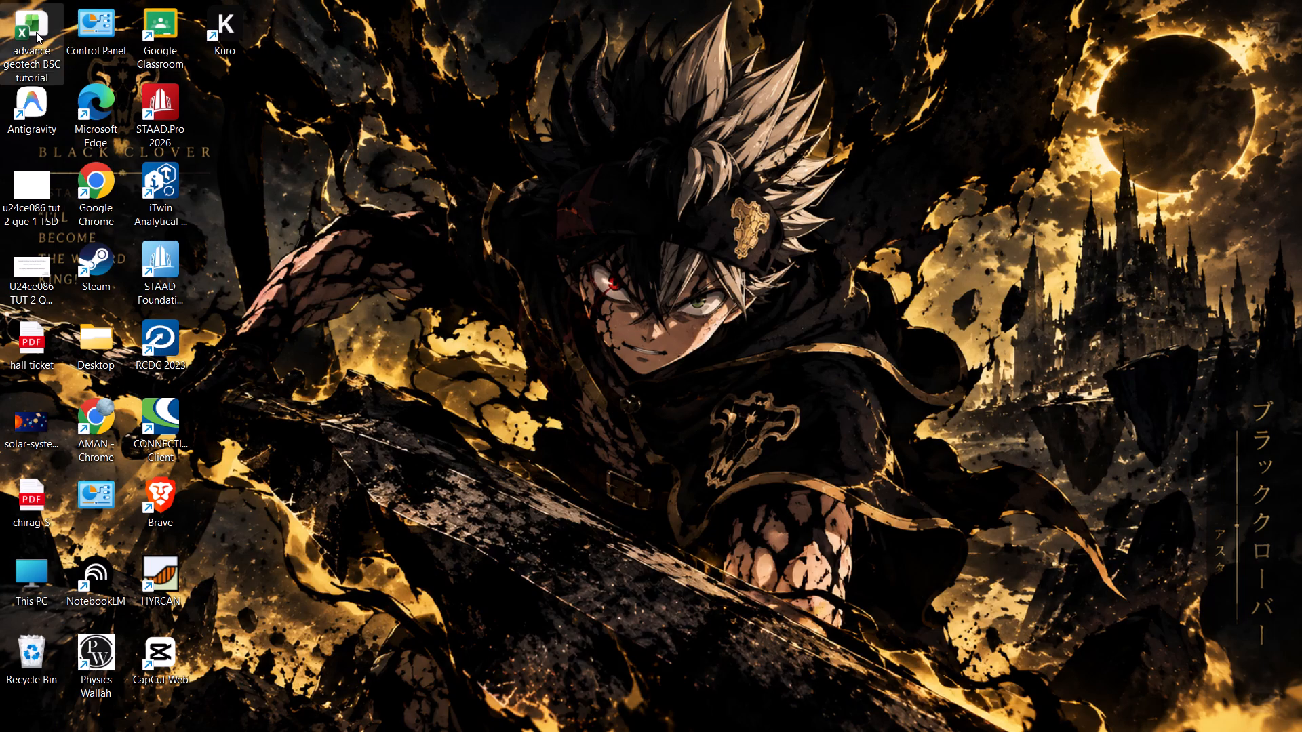
{"action": "left_click", "coordinate": [36, 32]}
{"action": "key", "text": "Delete"}
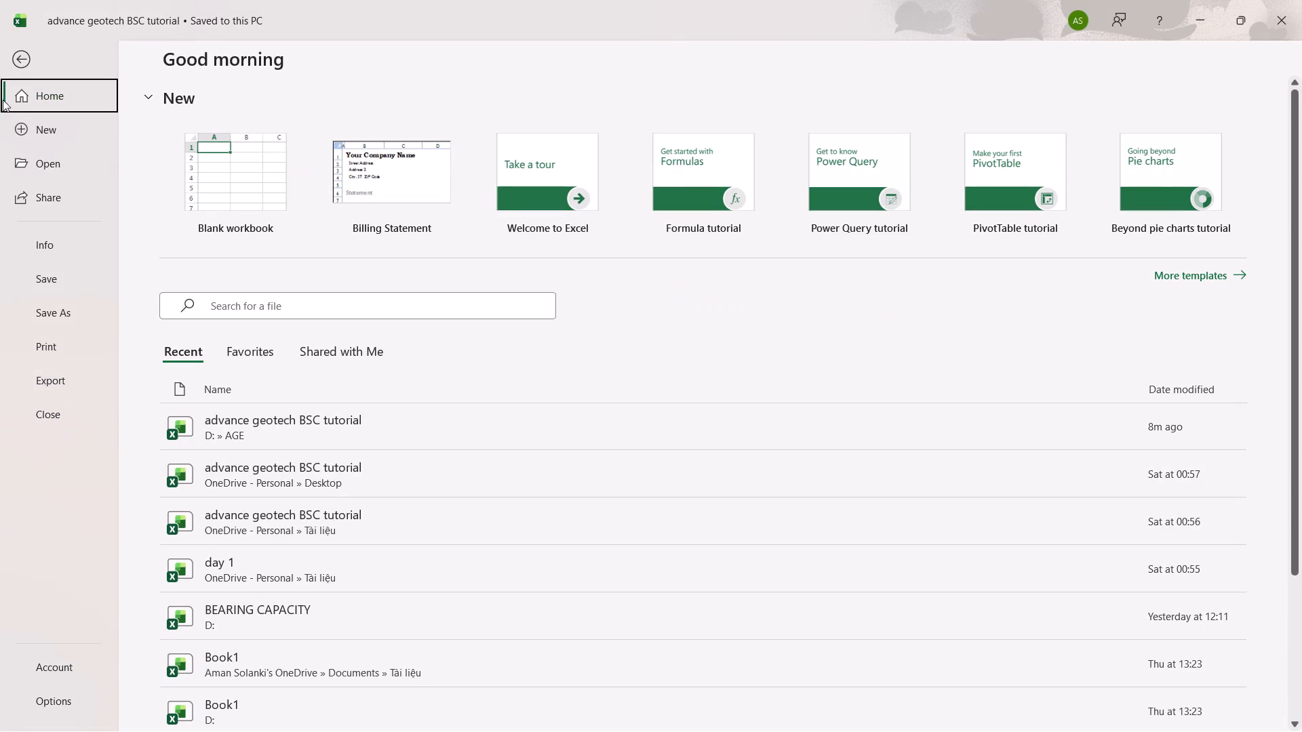
Return to Excel and save the advance geotech BSC tutorial workbook again.
{"action": "left_click", "coordinate": [15, 54]}
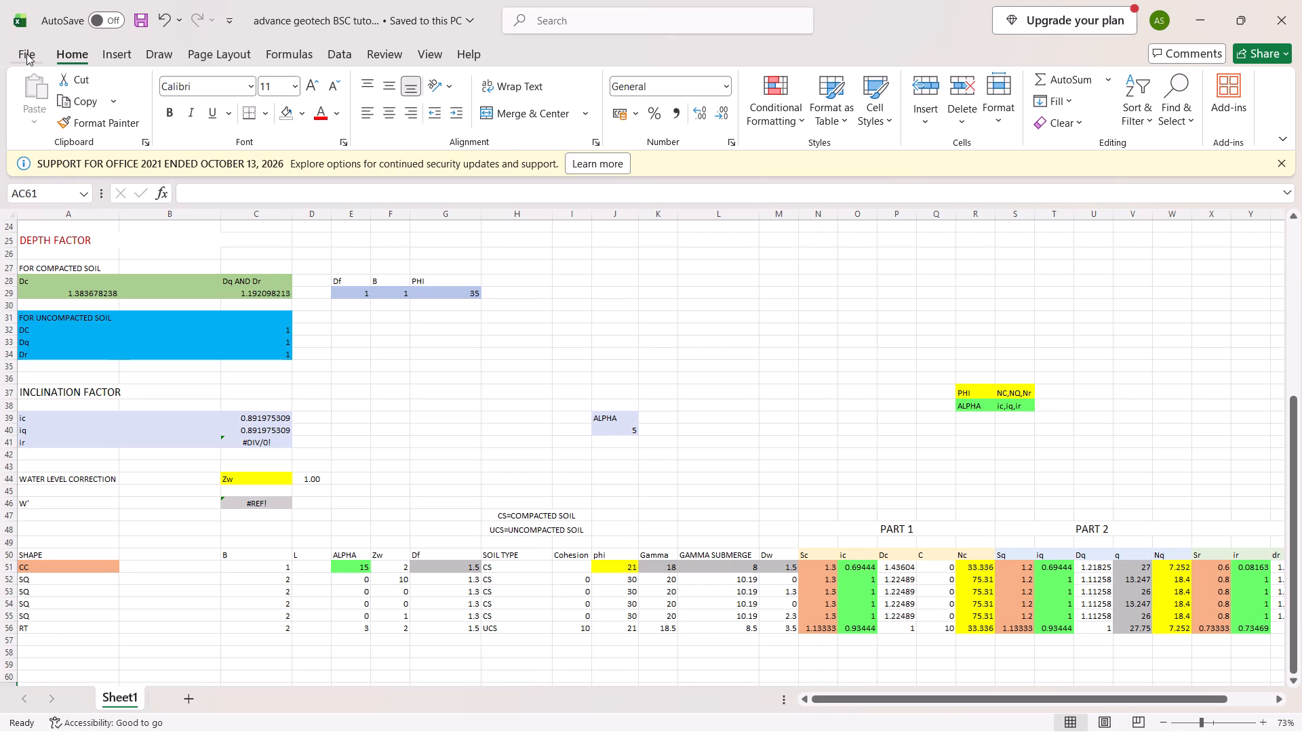
{"action": "left_click", "coordinate": [26, 53]}
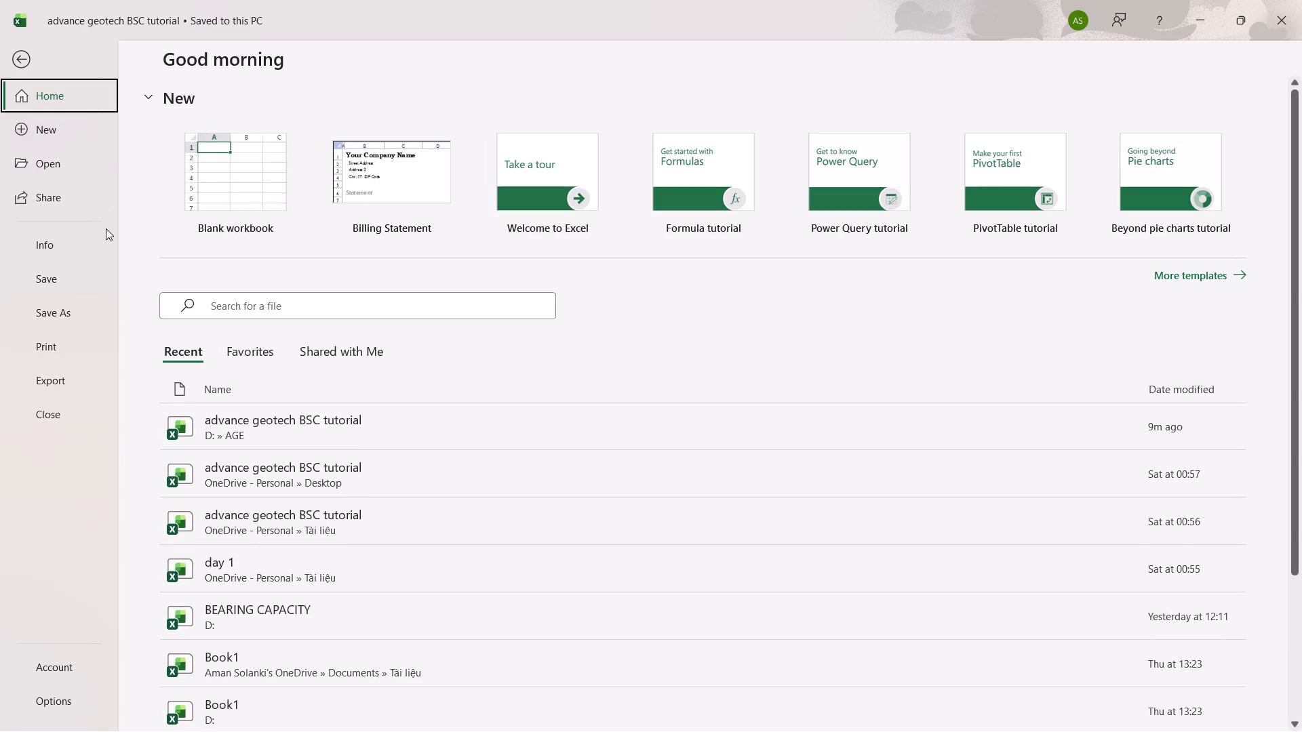
{"action": "left_click", "coordinate": [52, 277]}
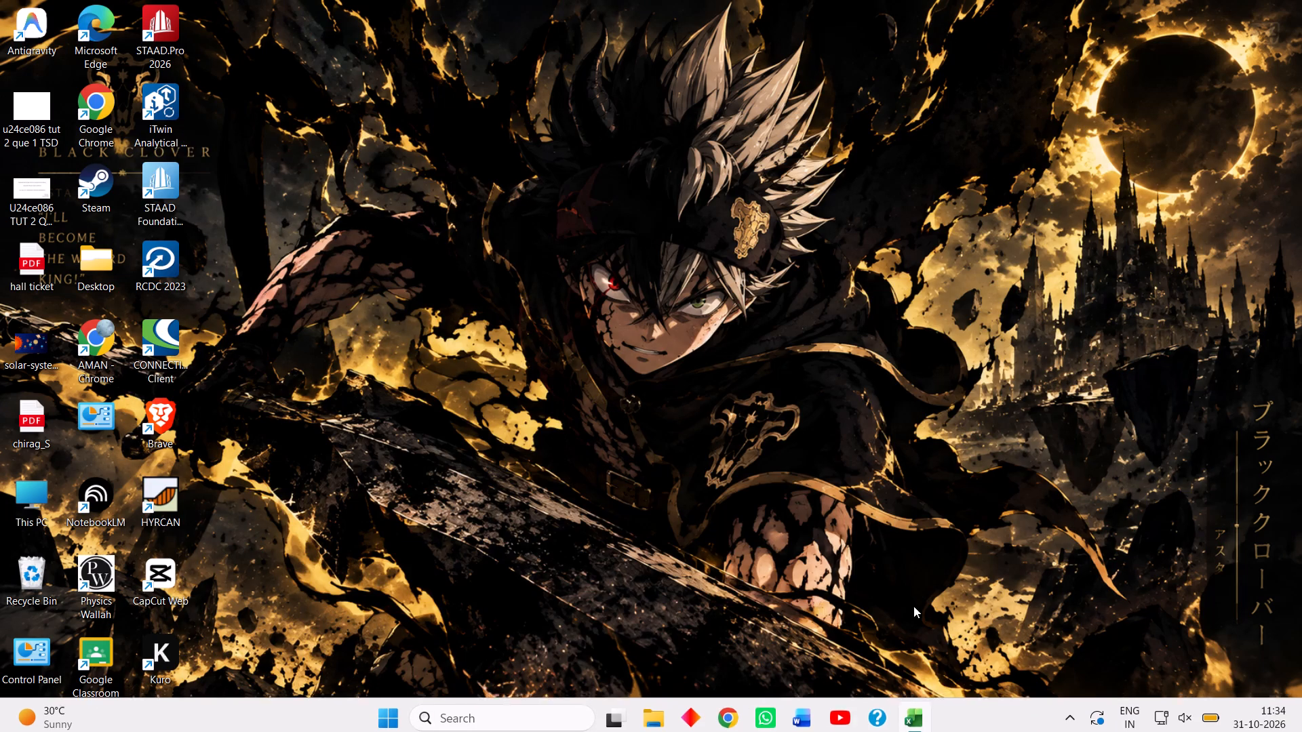
Switch to the Windows desktop and launch Kuro.
{"action": "double_click", "coordinate": [160, 650]}
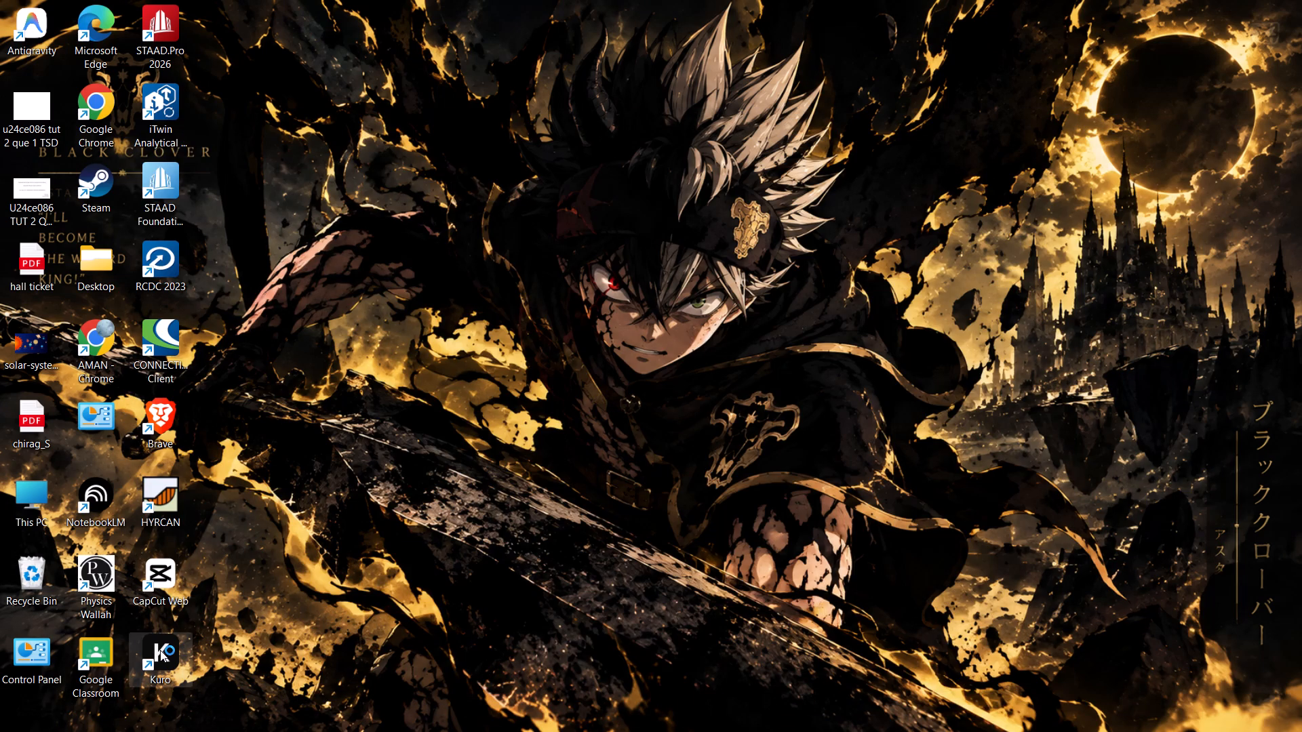
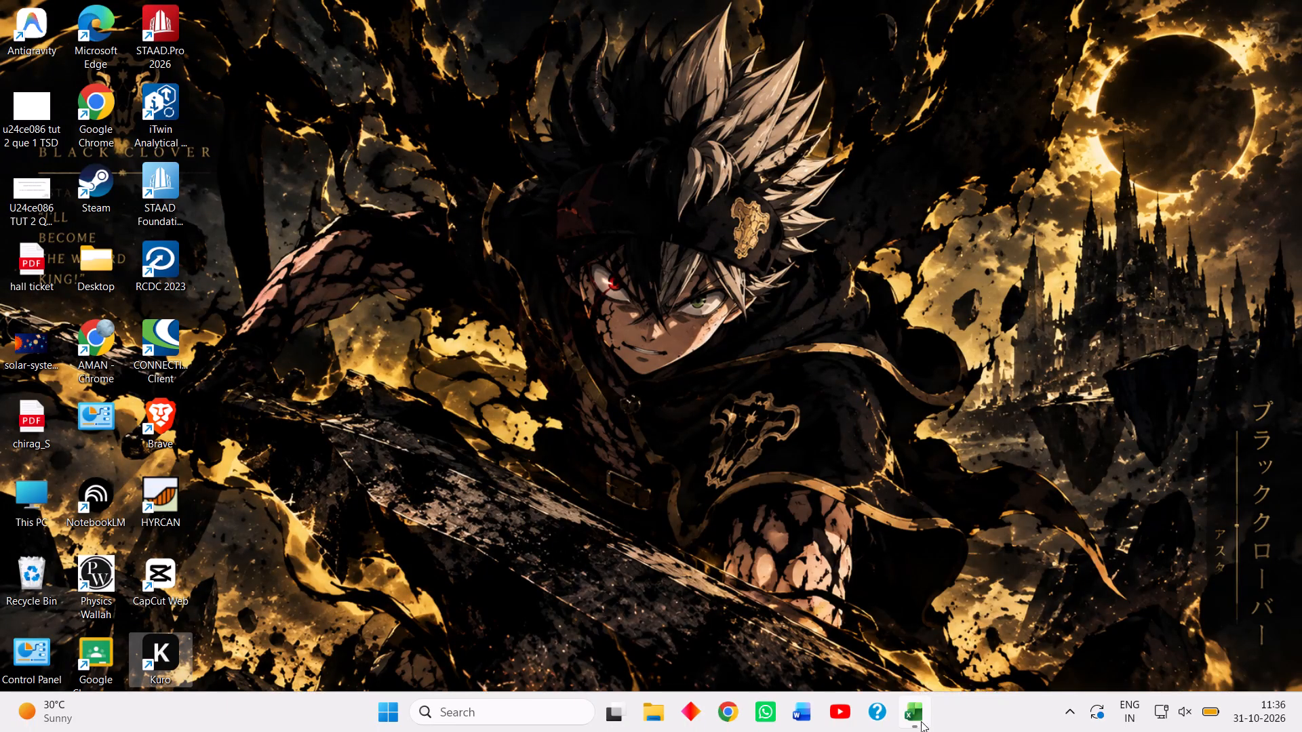
Switch back to Excel and fill the merged PART 1 heading in row 48 with dark orange.
{"action": "left_click", "coordinate": [914, 636]}
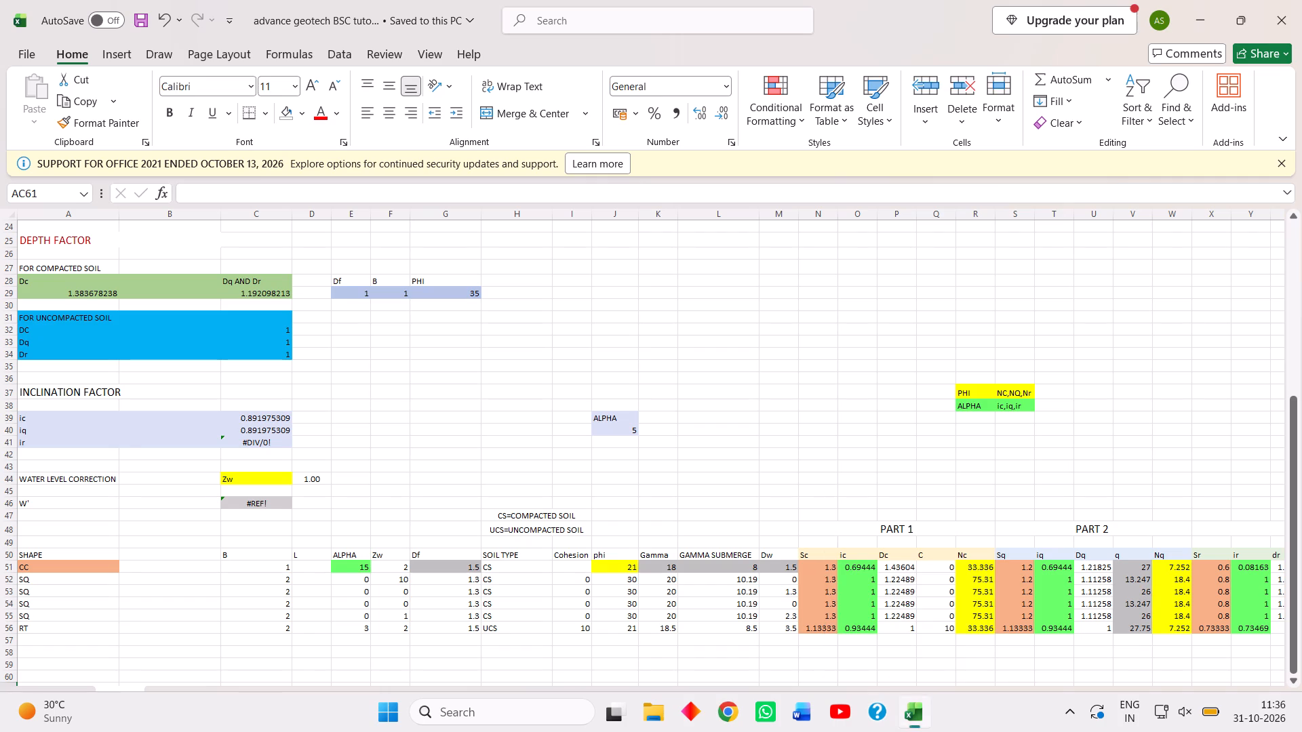
{"action": "scroll", "coordinate": [752, 462], "scroll_direction": "left", "scroll_amount": 8}
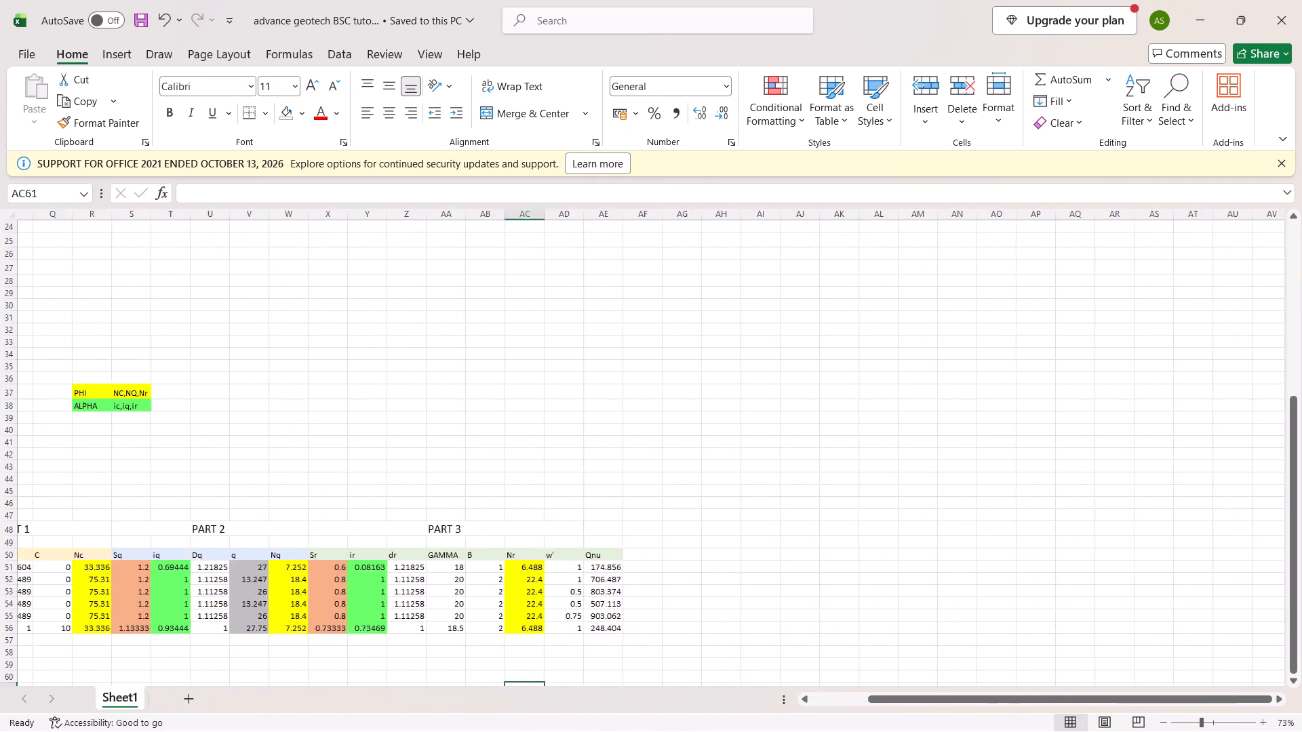
{"action": "scroll", "coordinate": [752, 462], "scroll_direction": "right", "scroll_amount": 9}
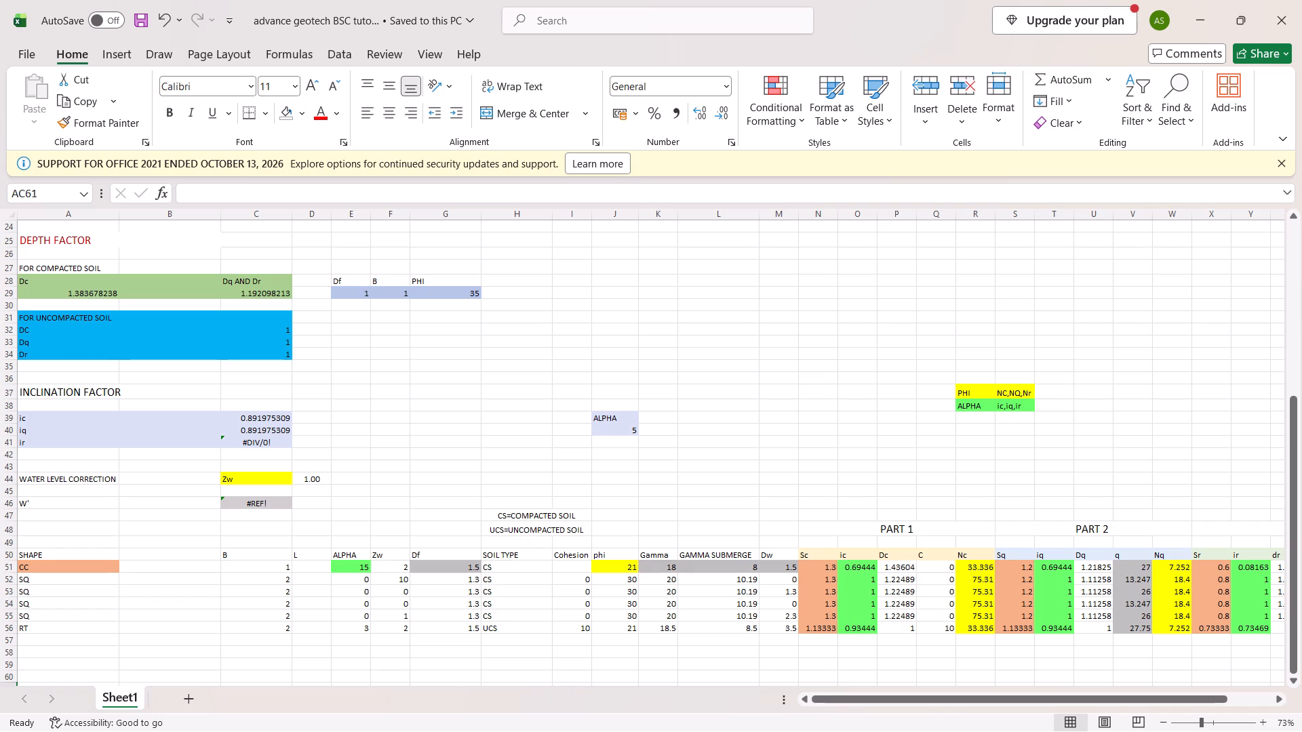
{"action": "left_click_drag", "start_coordinate": [802, 525], "coordinate": [860, 527]}
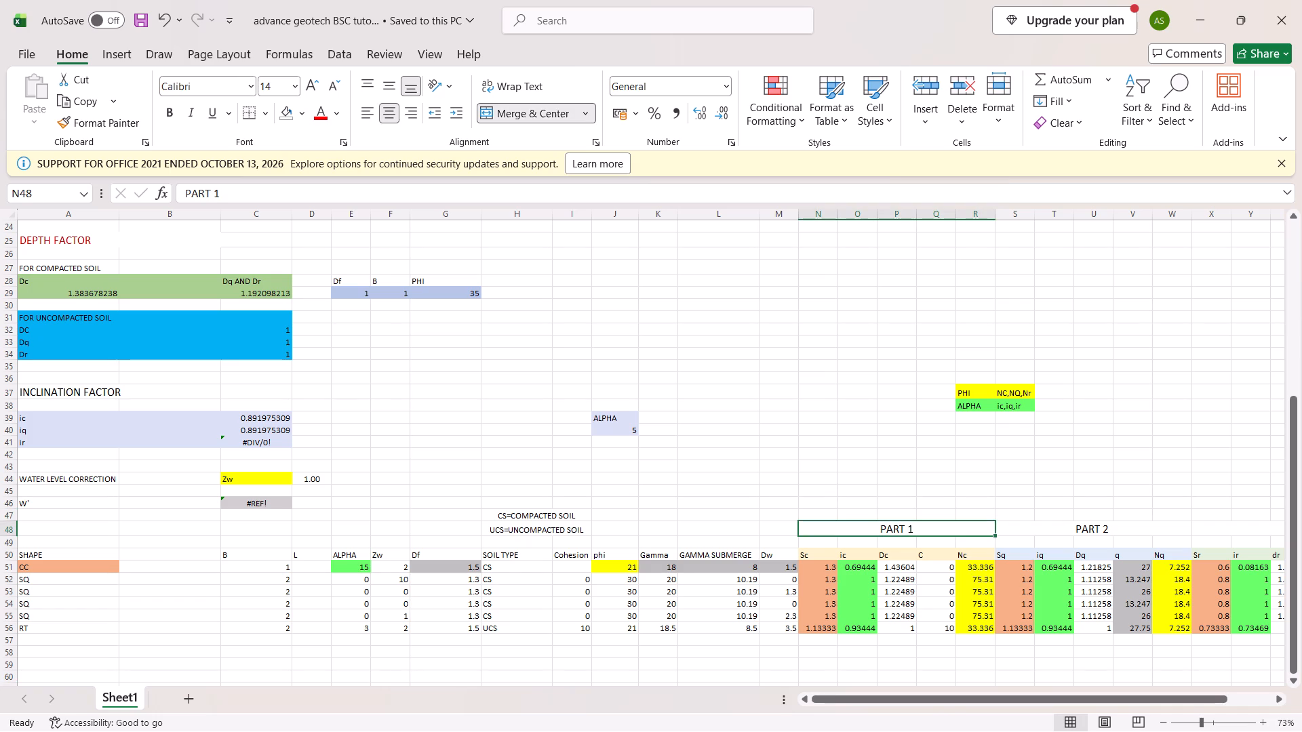
{"action": "left_click", "coordinate": [304, 108]}
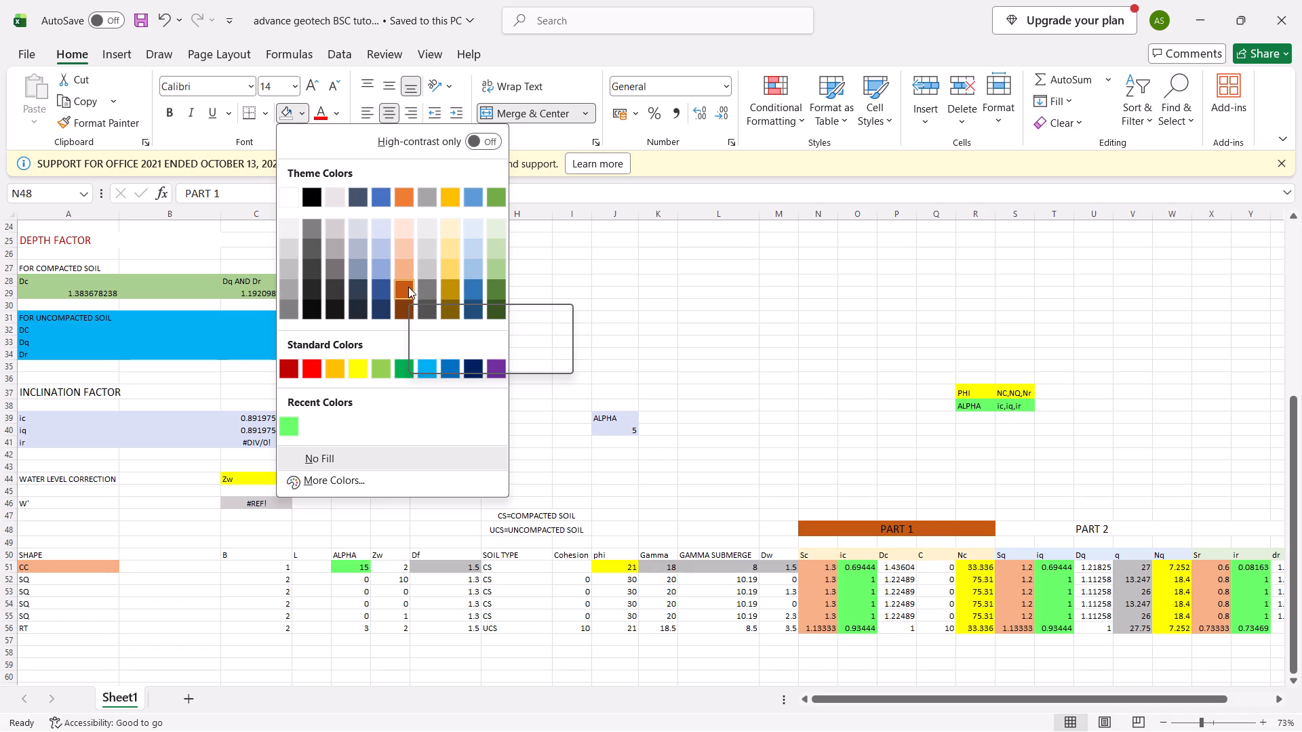
{"action": "left_click", "coordinate": [408, 287]}
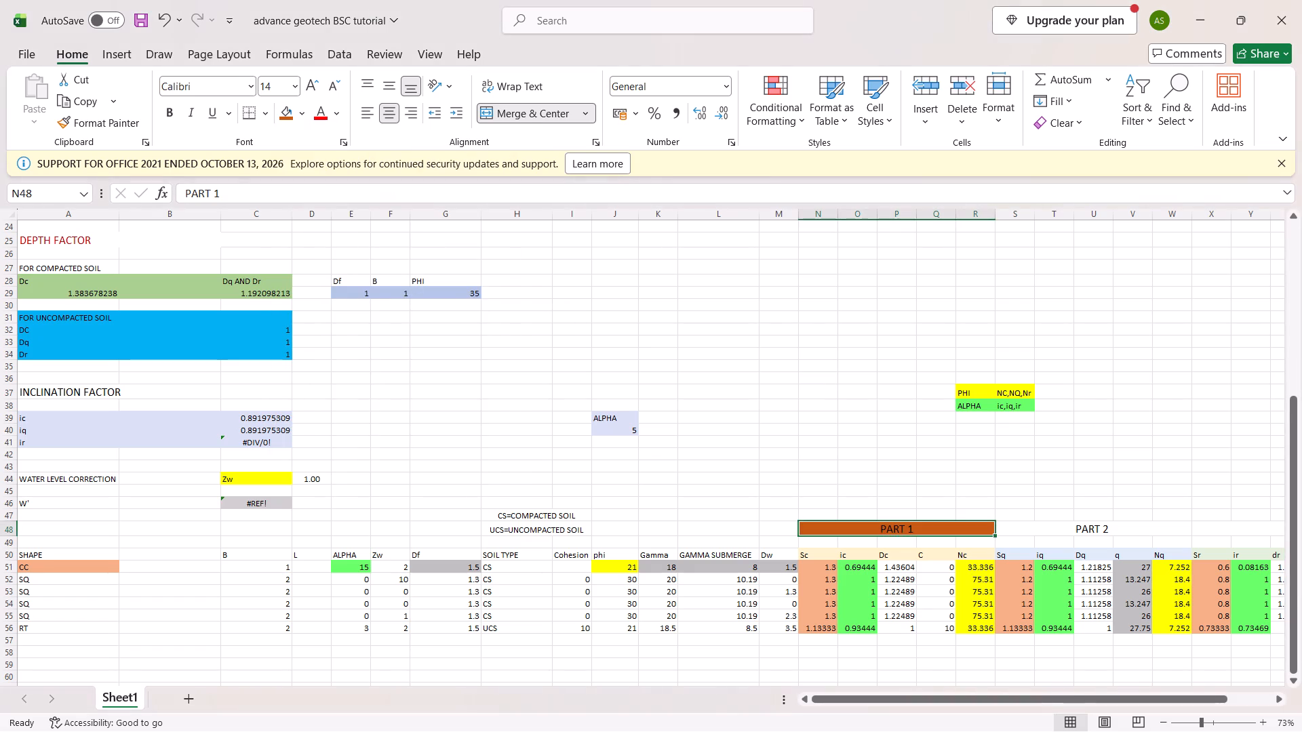
Fill the merged PART 2 heading in row 48 with a medium-light orange from the theme colours.
{"action": "scroll", "coordinate": [846, 482], "scroll_direction": "left", "scroll_amount": 1}
{"action": "left_click", "coordinate": [929, 531]}
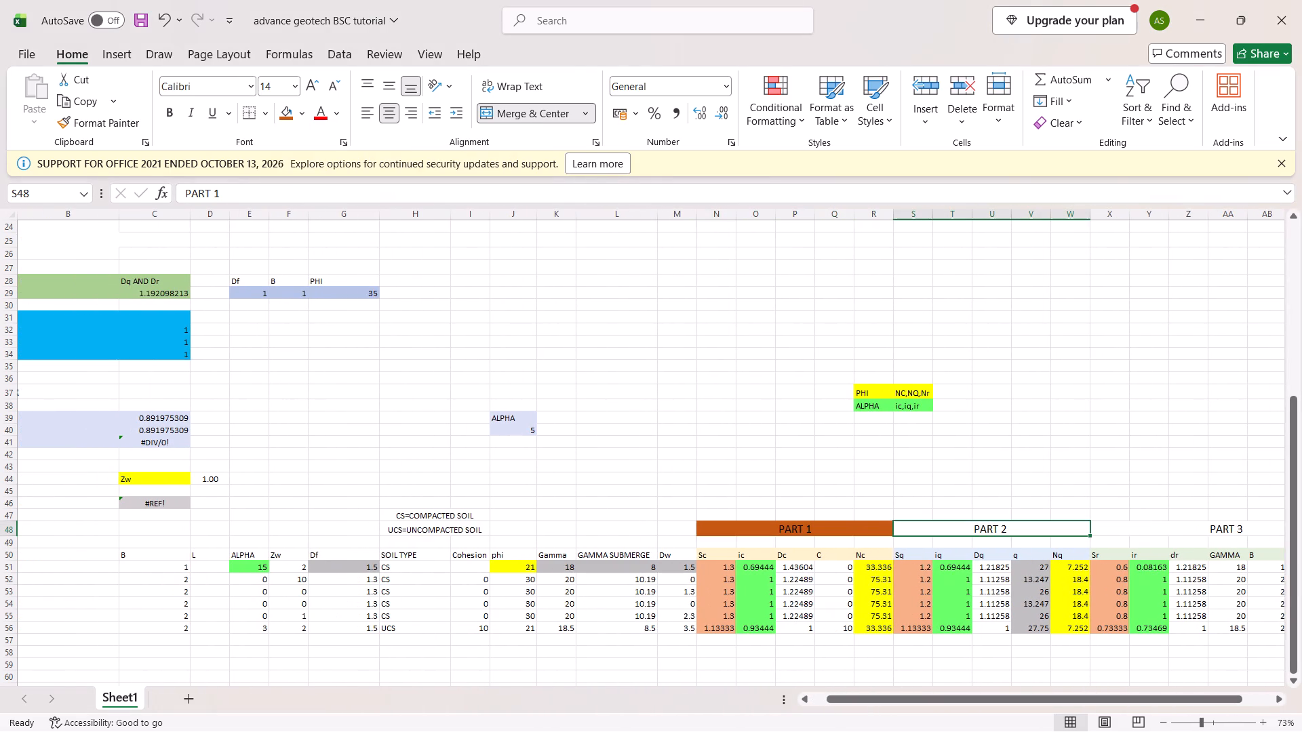
{"action": "left_click", "coordinate": [301, 109]}
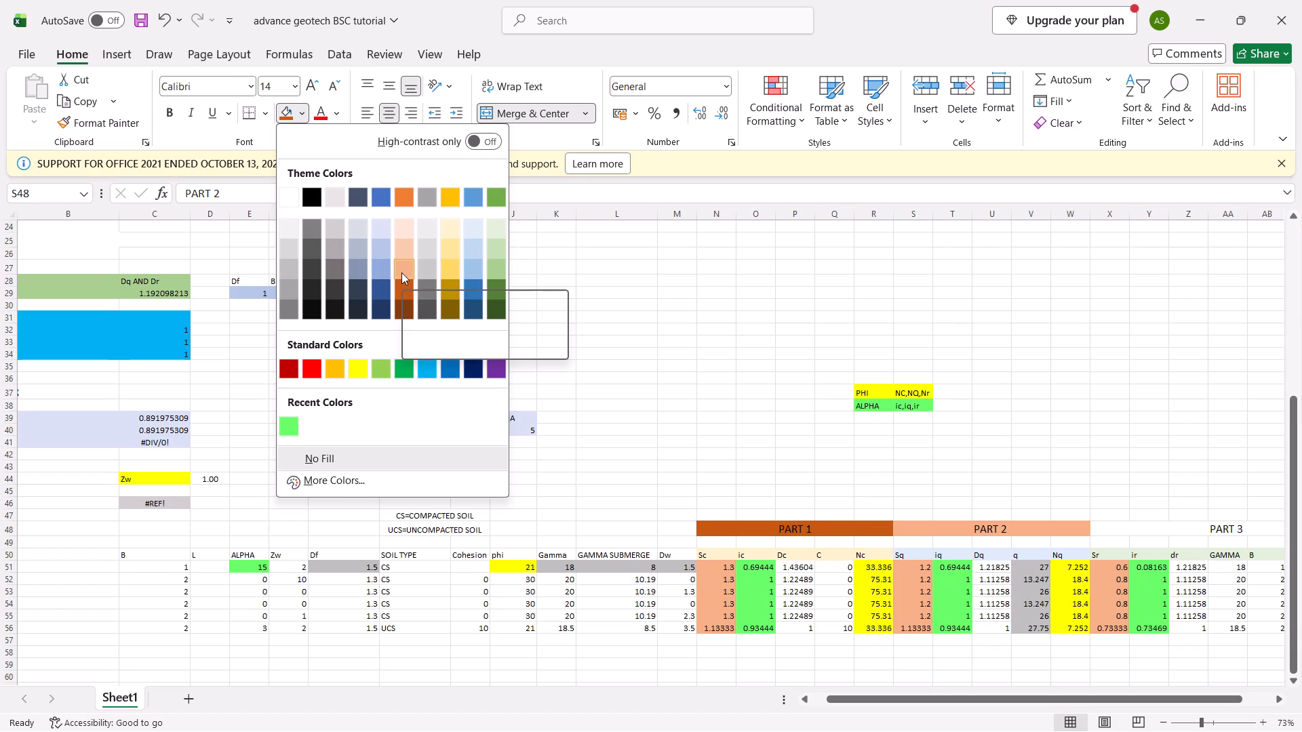
{"action": "left_click", "coordinate": [401, 272]}
Fill the merged PART 3 heading in row 48 with a paler orange than the PART 2 heading.
{"action": "scroll", "coordinate": [509, 319], "scroll_direction": "left", "scroll_amount": 2}
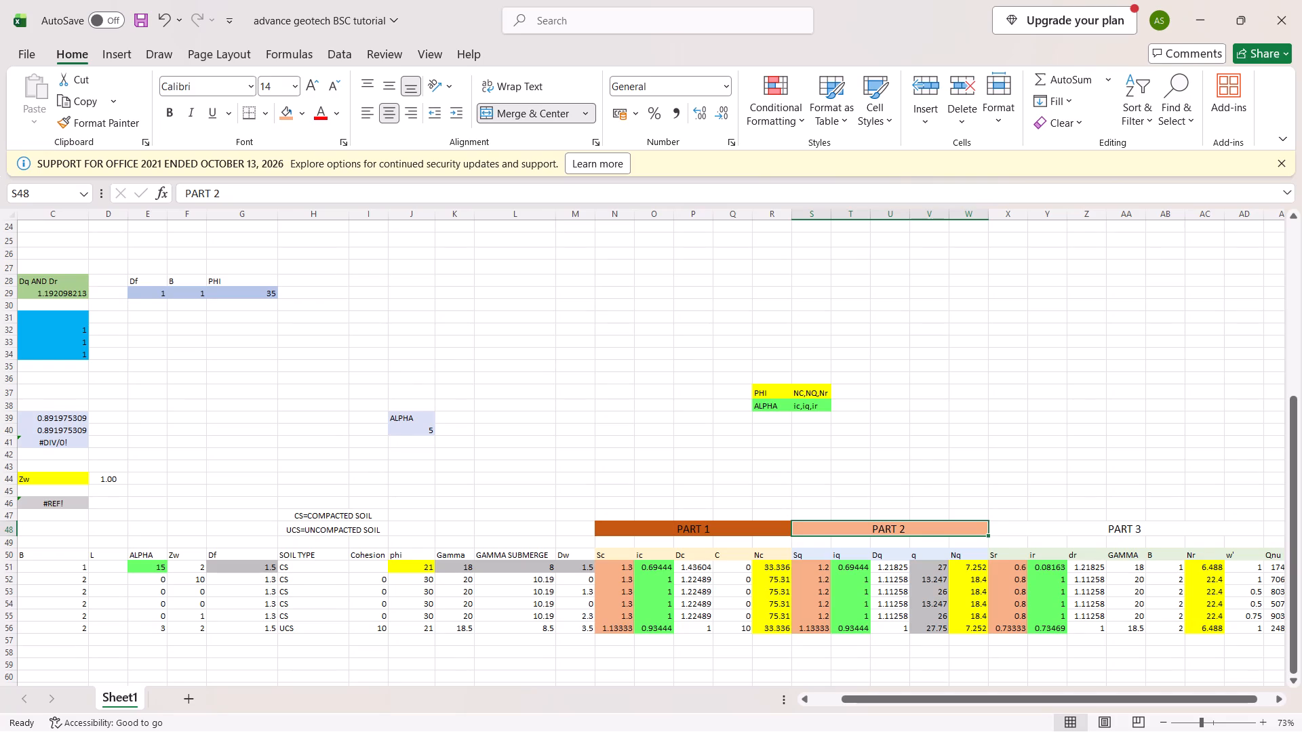
{"action": "left_click", "coordinate": [1088, 528]}
{"action": "left_click", "coordinate": [1088, 528]}
{"action": "scroll", "coordinate": [1088, 528], "scroll_direction": "left", "scroll_amount": 2}
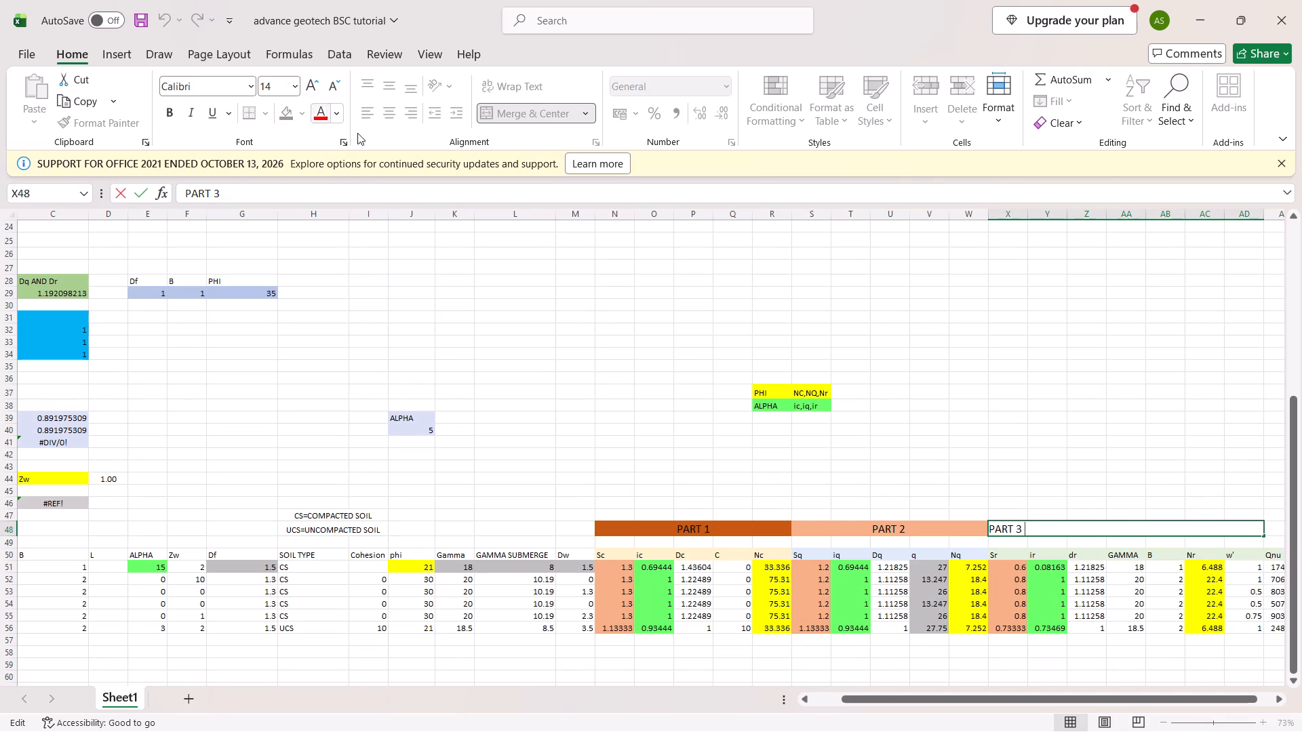
{"action": "key", "text": "Return"}
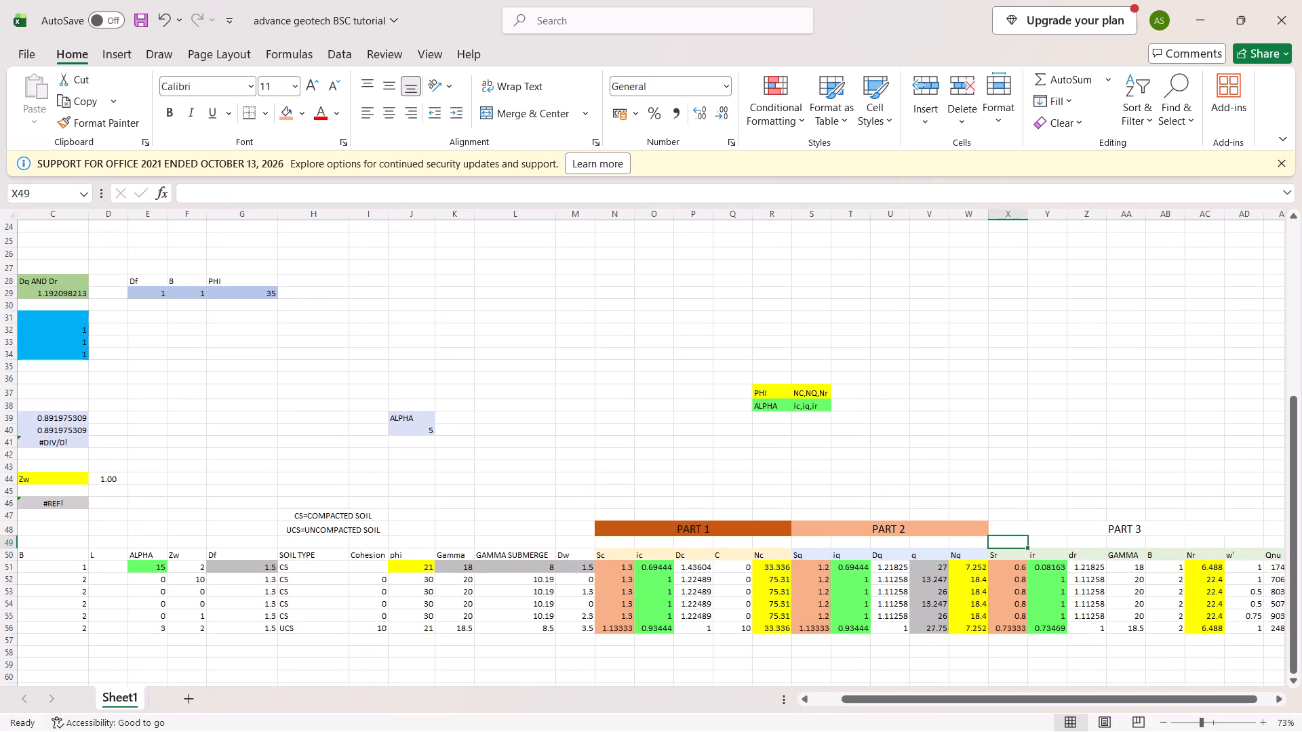
{"action": "left_click", "coordinate": [1119, 526]}
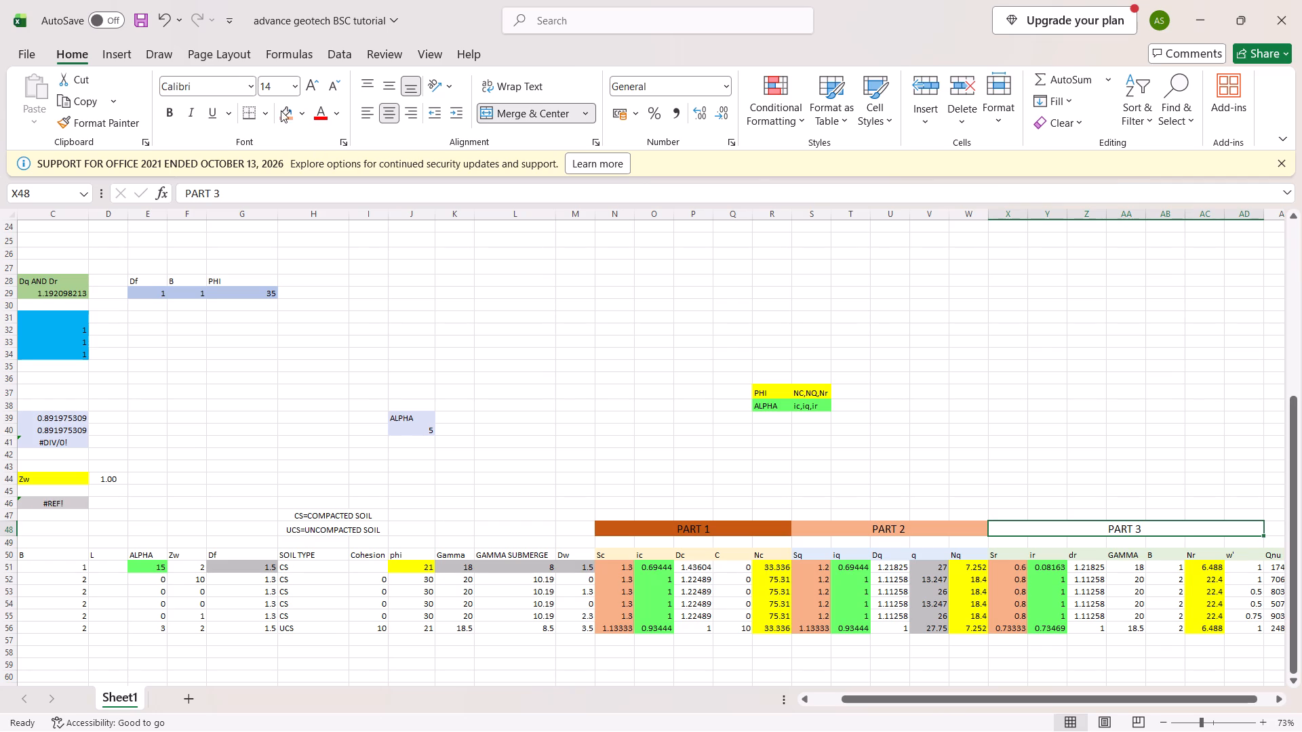
{"action": "left_click", "coordinate": [298, 113]}
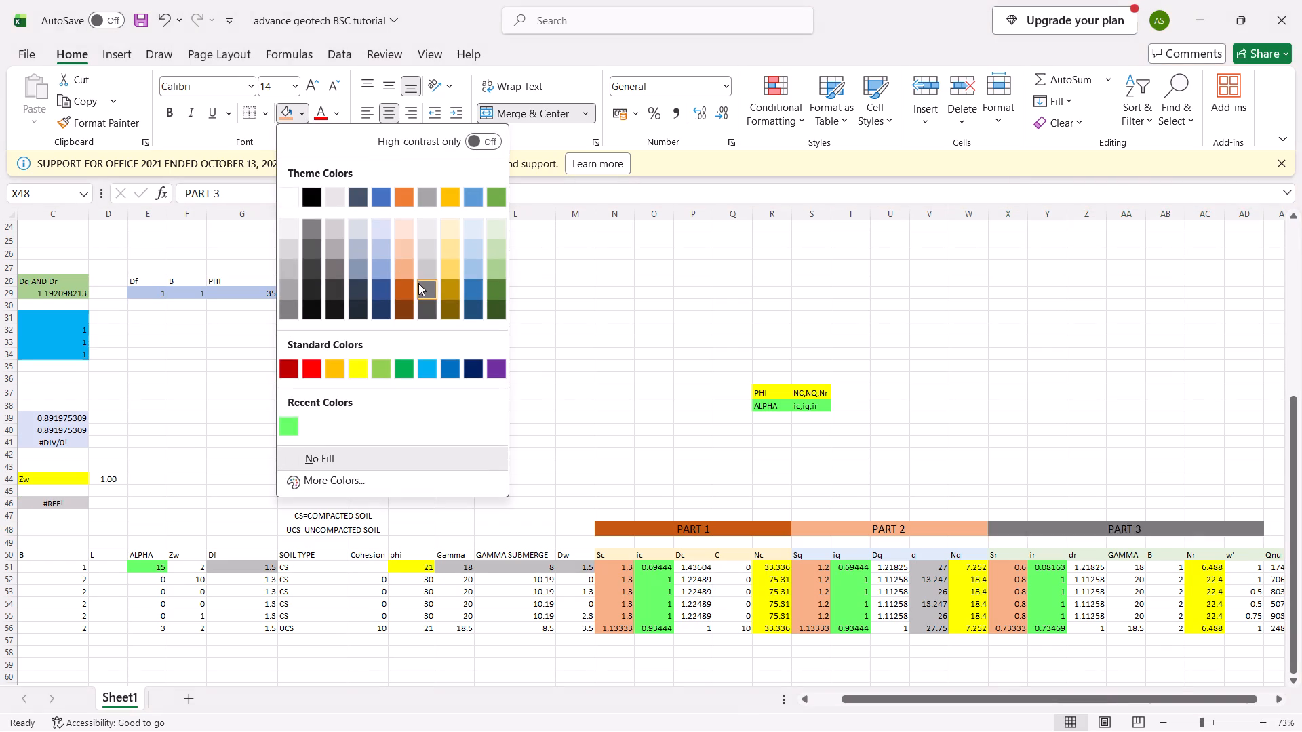
{"action": "left_click", "coordinate": [404, 249]}
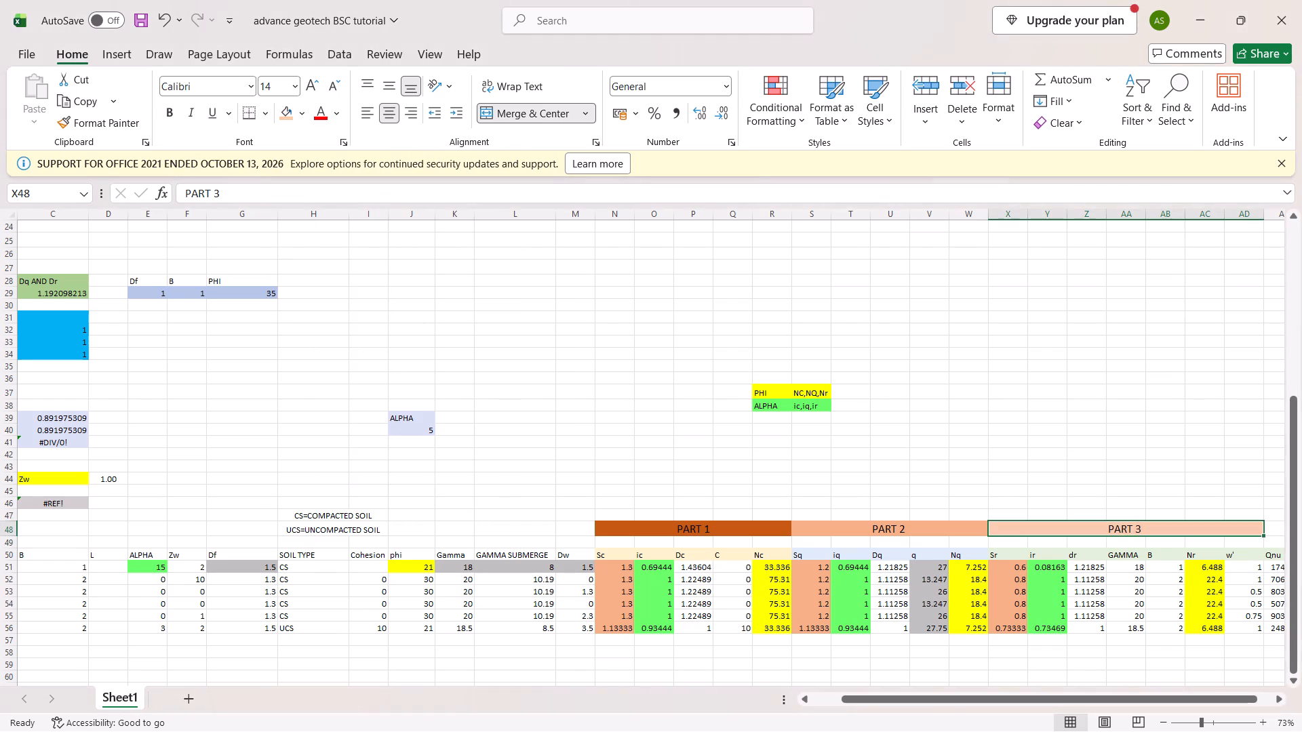
Enter the heading ULTIMATE BEARING CAPACITY in cell AE48, above the Qnu column.
{"action": "scroll", "coordinate": [627, 422], "scroll_direction": "left", "scroll_amount": 4}
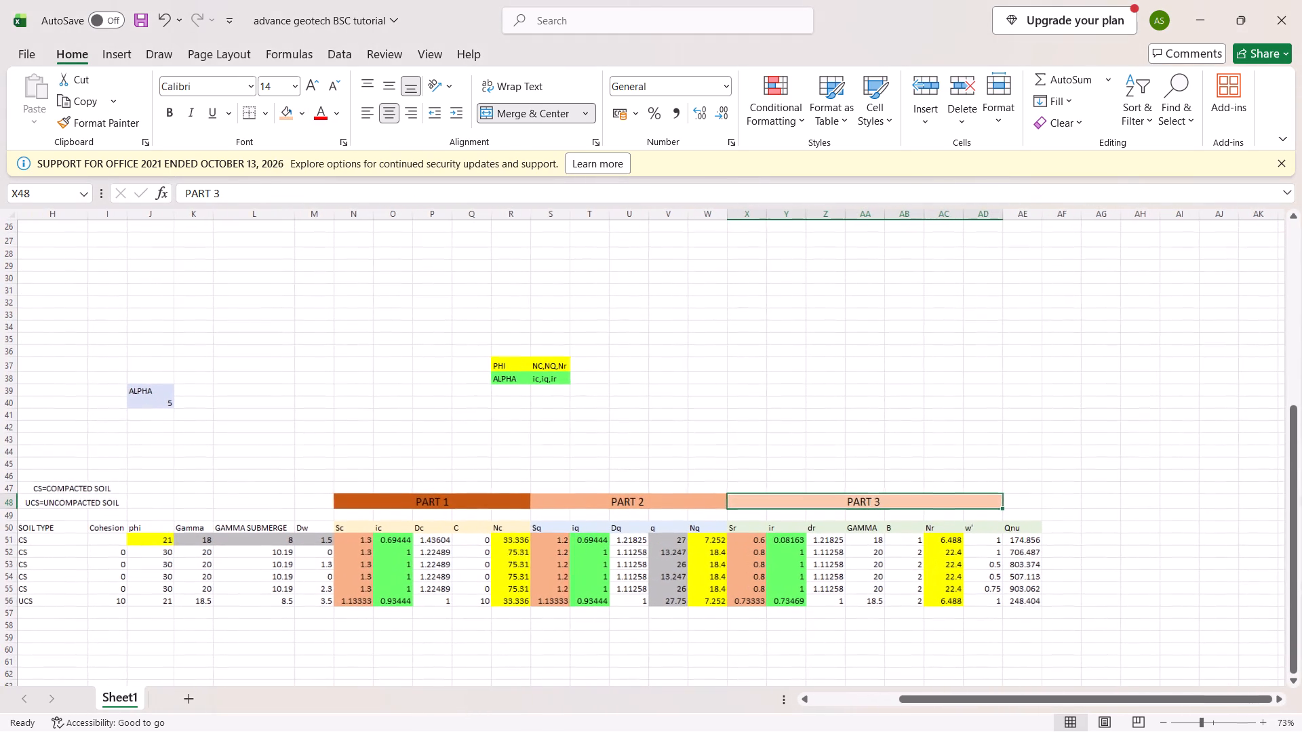
{"action": "left_click", "coordinate": [1033, 500]}
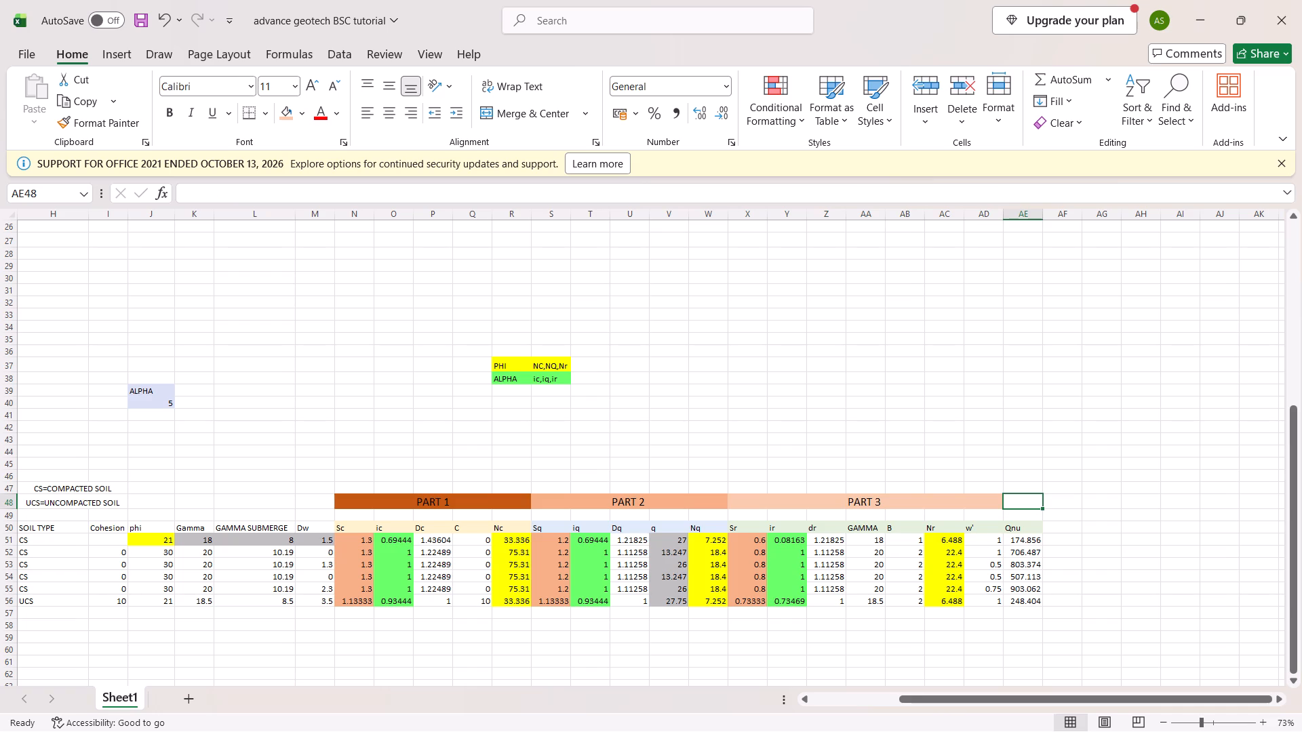
{"action": "key", "text": "u"}
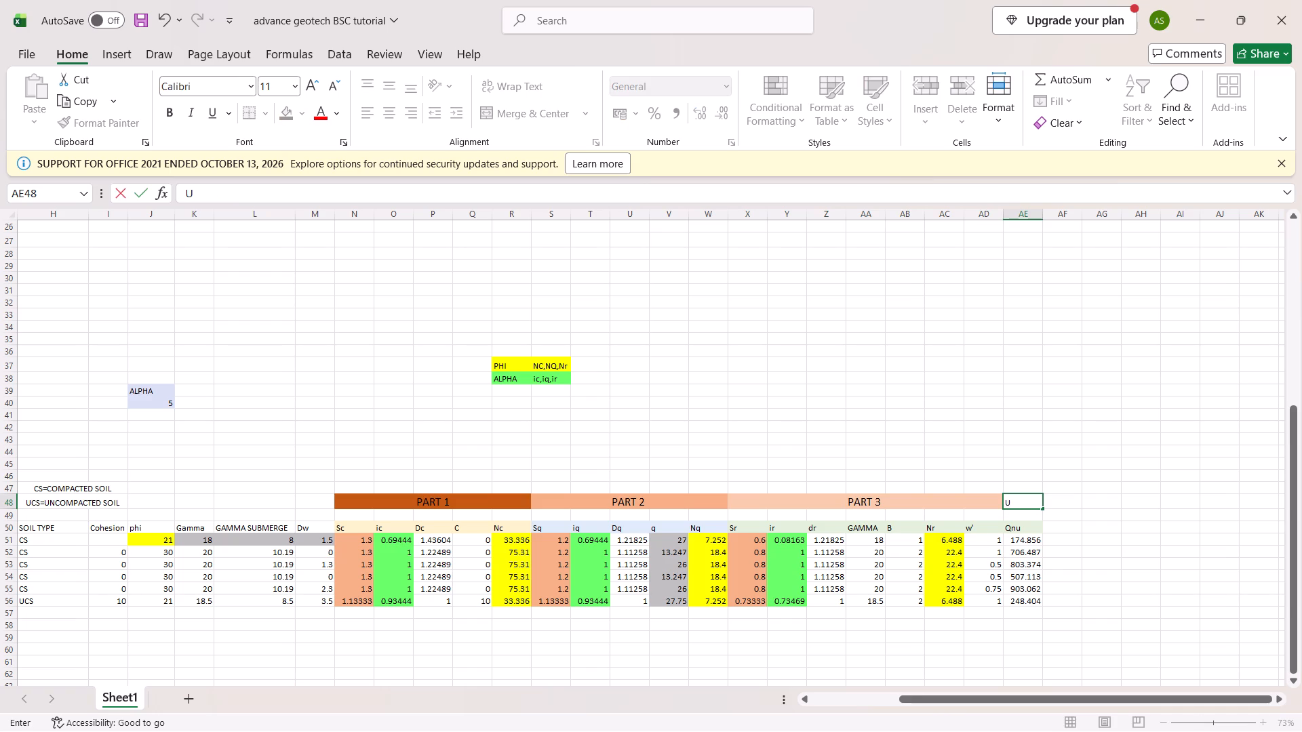
{"action": "type", "text": "LTIMATE"}
{"action": "key", "text": "space"}
{"action": "type", "text": "BEARING CAPACITY"}
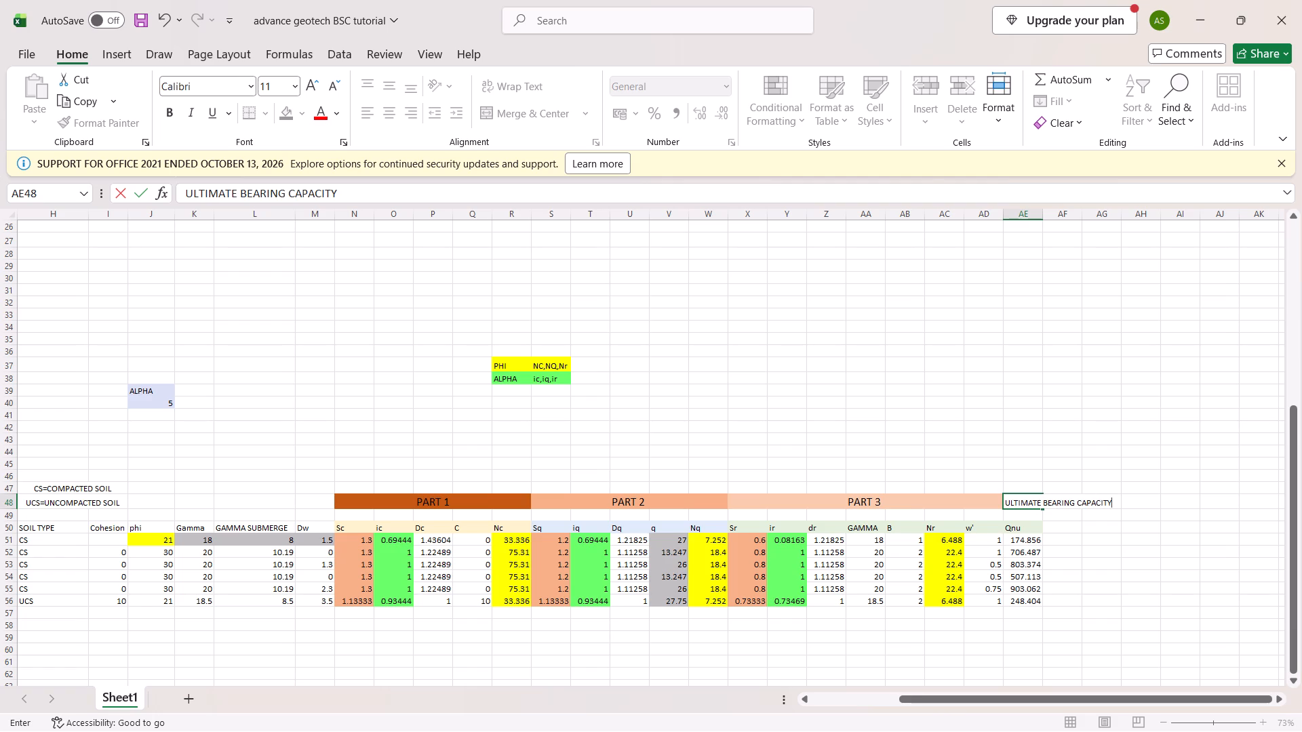
{"action": "key", "text": "Return"}
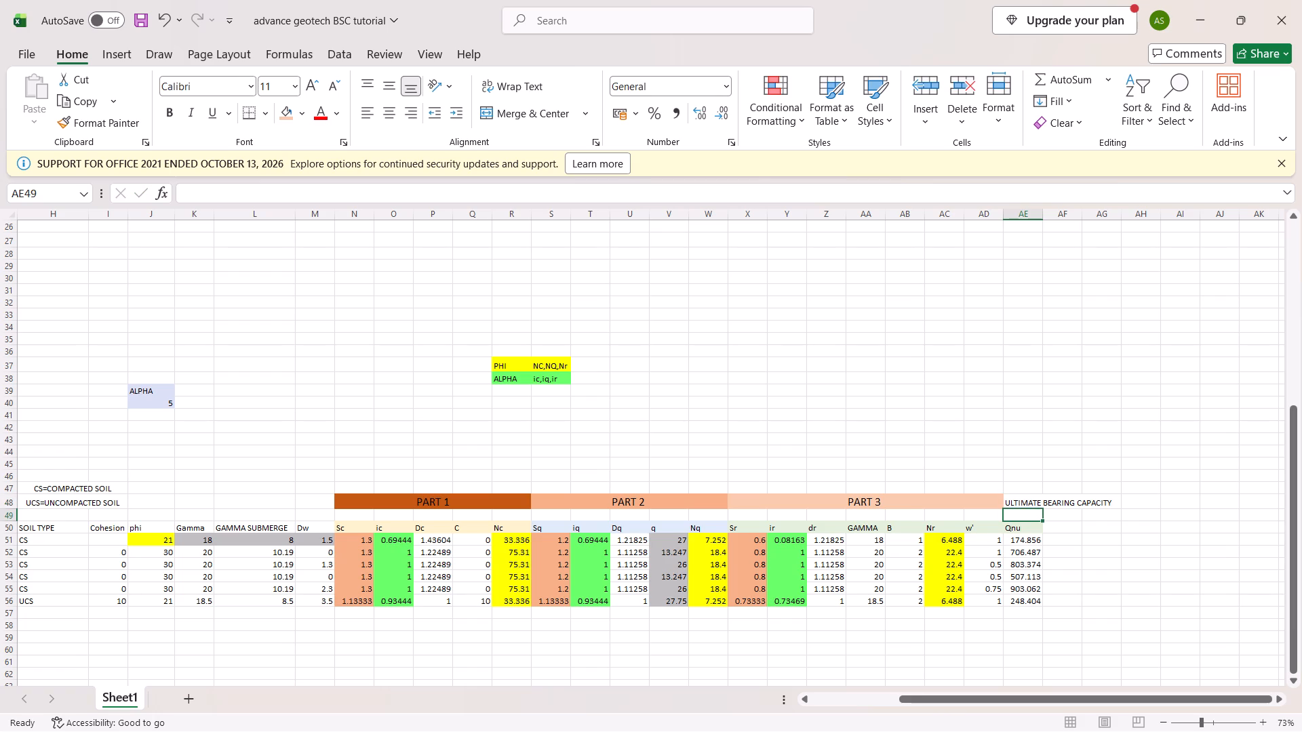
Merge and centre the ULTIMATE BEARING CAPACITY heading across cells AE48 to AG48.
{"action": "left_click", "coordinate": [1021, 497]}
{"action": "left_click_drag", "start_coordinate": [1030, 500], "coordinate": [1097, 495]}
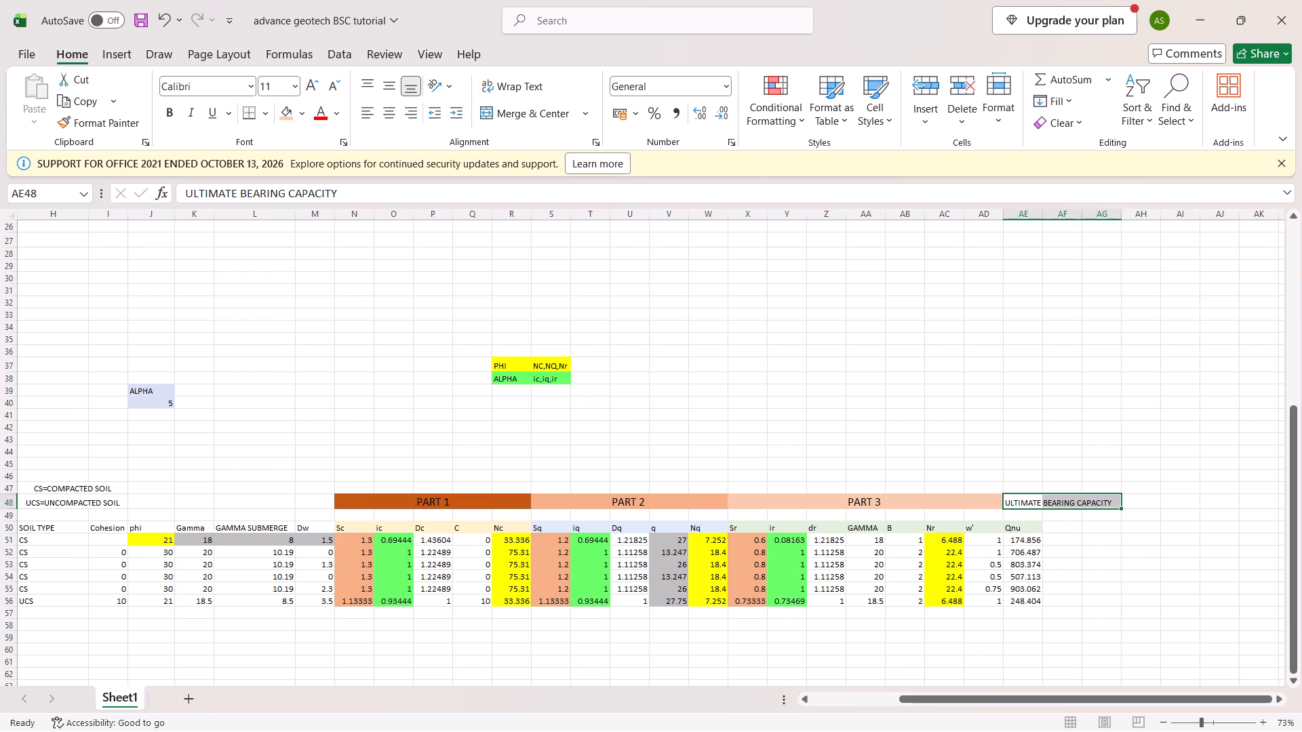
{"action": "left_click", "coordinate": [488, 107]}
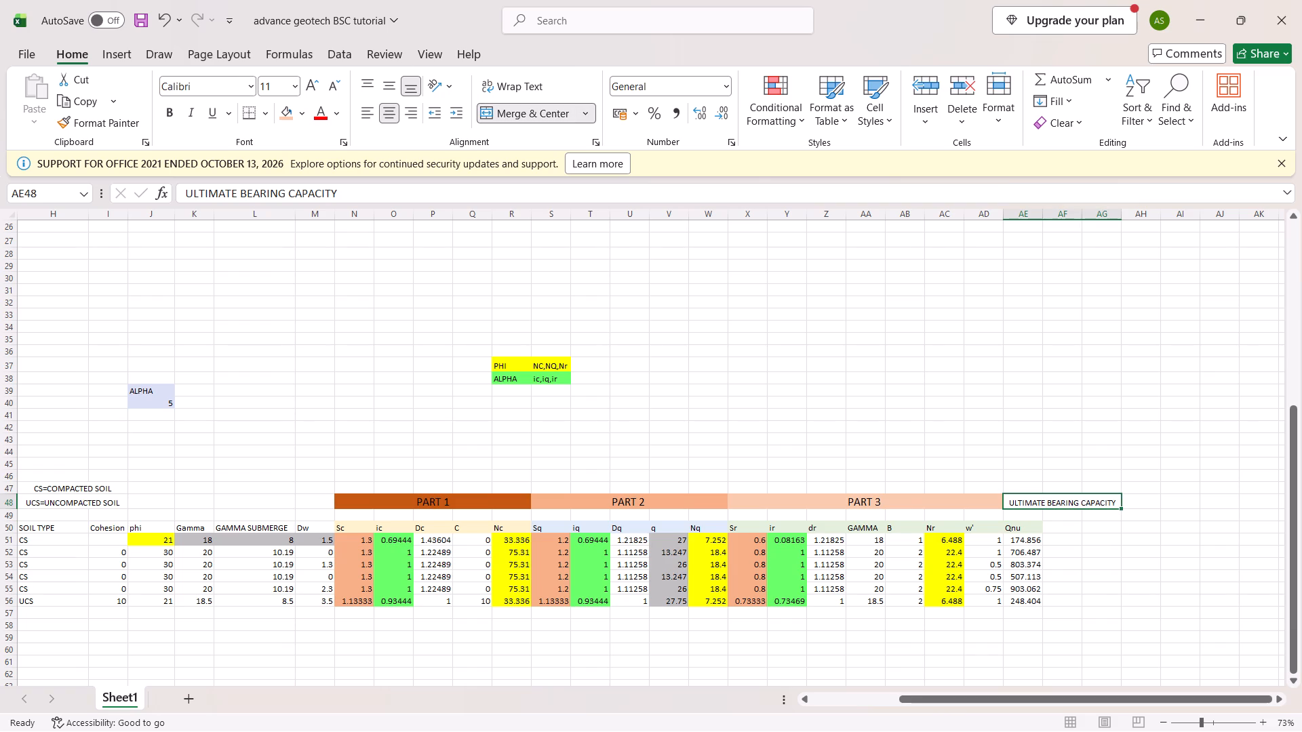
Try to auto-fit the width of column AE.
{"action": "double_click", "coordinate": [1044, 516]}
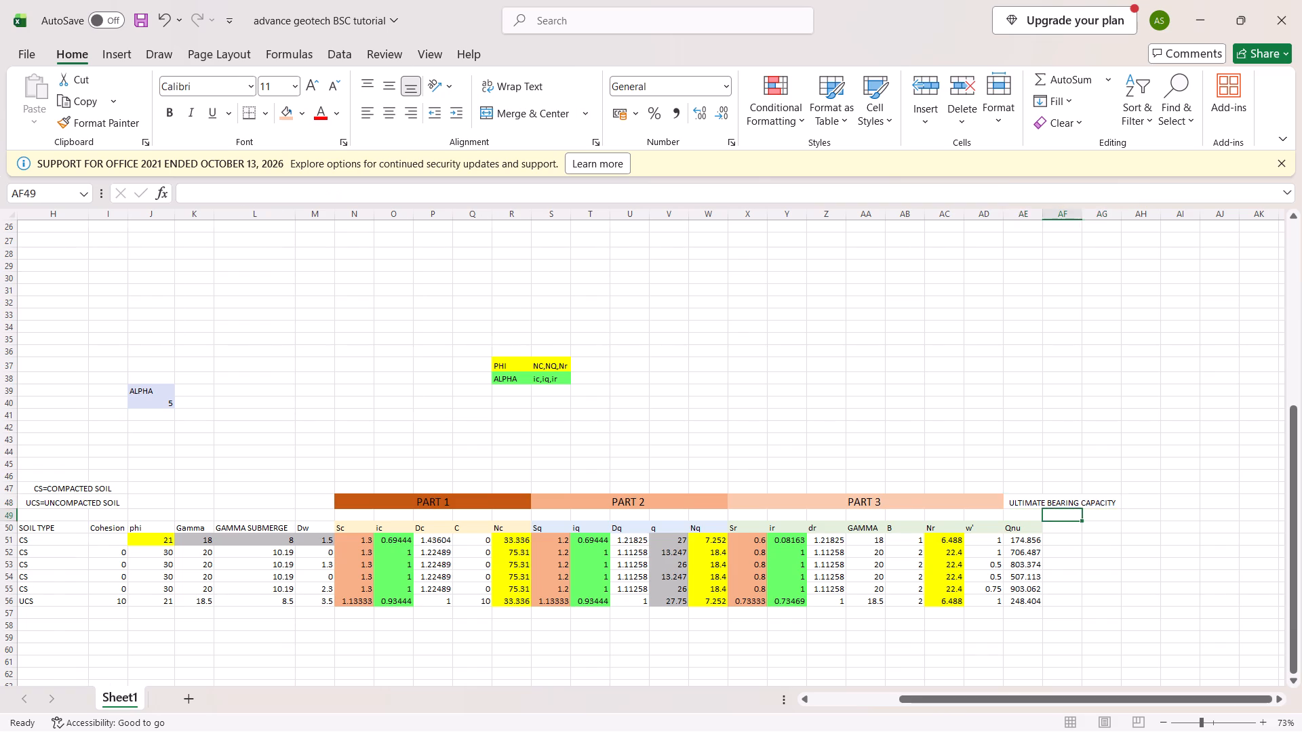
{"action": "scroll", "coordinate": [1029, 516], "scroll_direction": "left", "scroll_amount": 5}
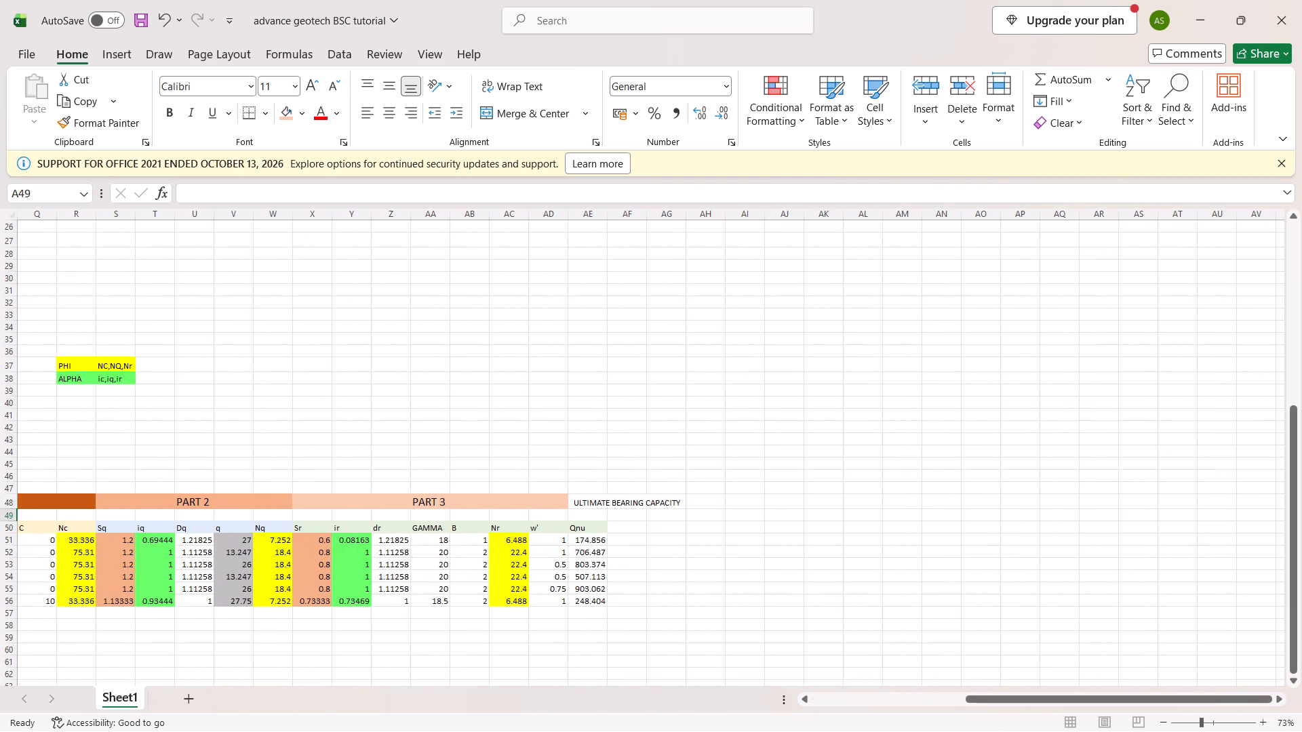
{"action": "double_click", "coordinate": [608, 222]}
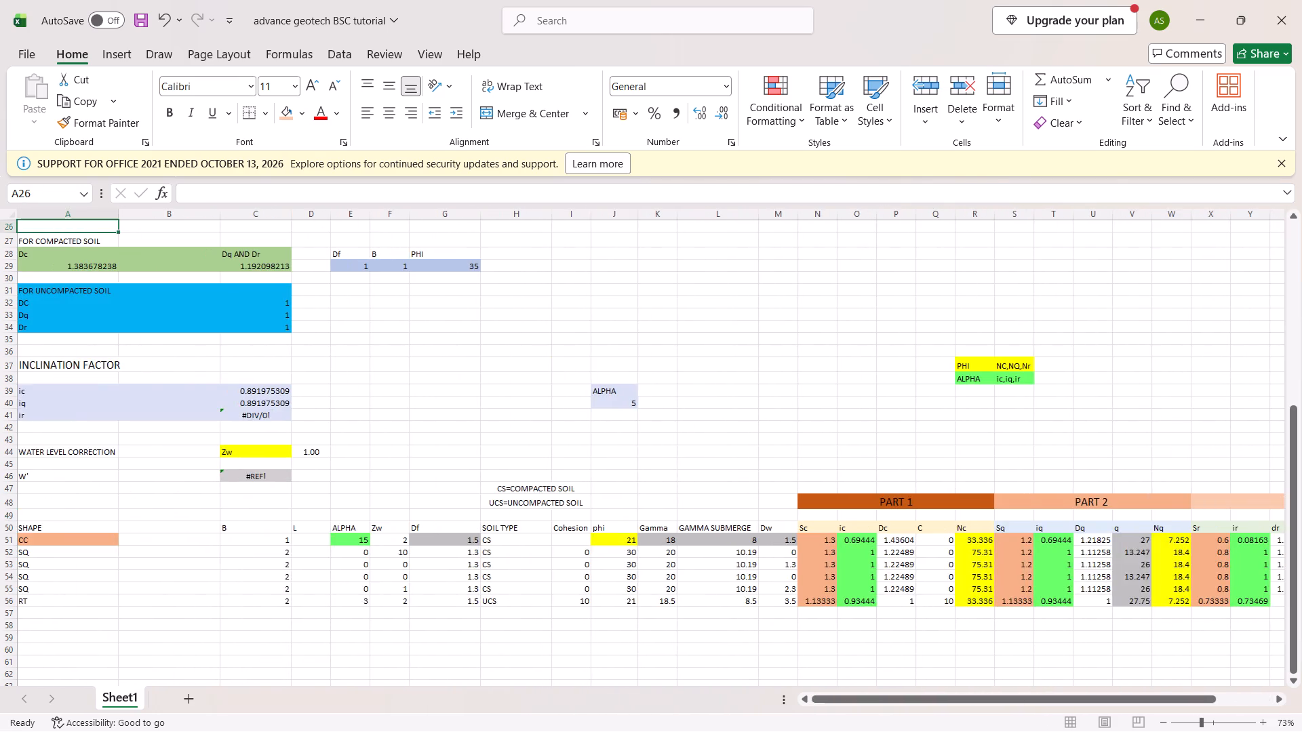
Dismiss the Office 2021 end-of-support notice above the worksheet.
{"action": "scroll", "coordinate": [608, 222], "scroll_direction": "left", "scroll_amount": 5}
{"action": "scroll", "coordinate": [427, 403], "scroll_direction": "right", "scroll_amount": 2}
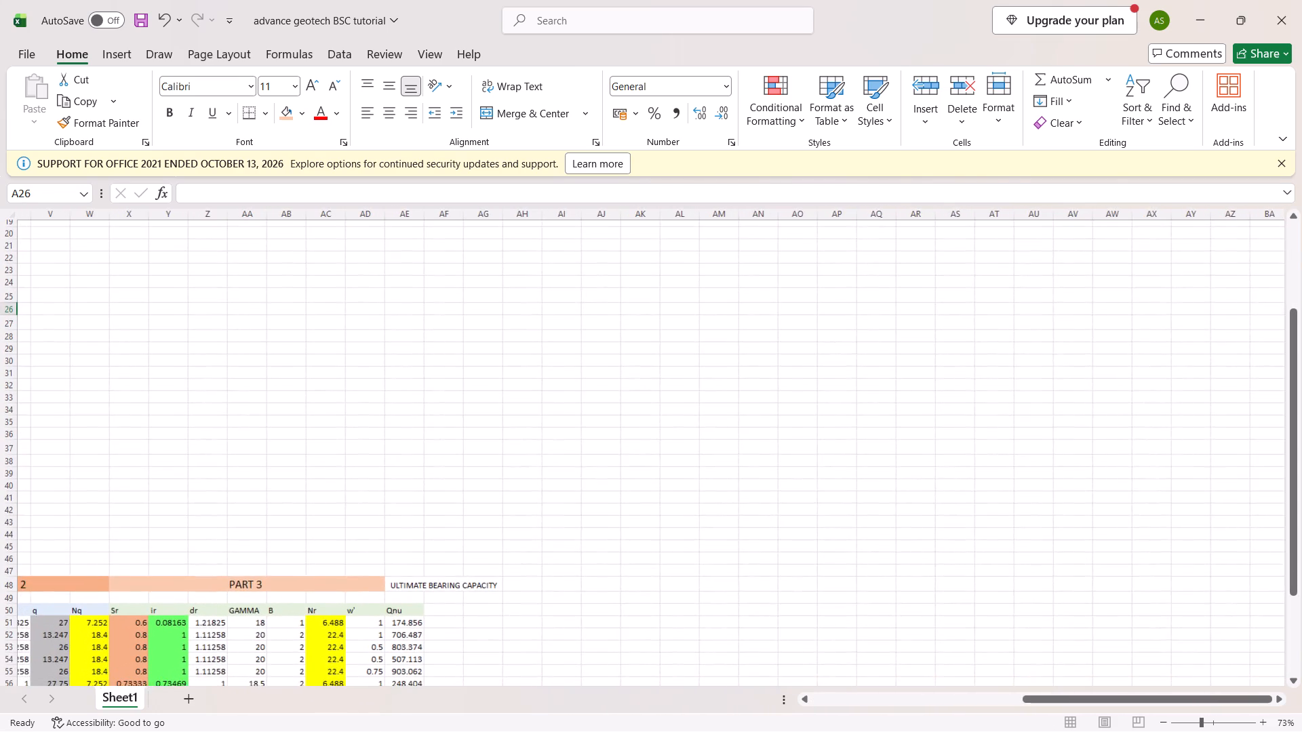
{"action": "left_click_drag", "start_coordinate": [1283, 151], "coordinate": [1281, 154]}
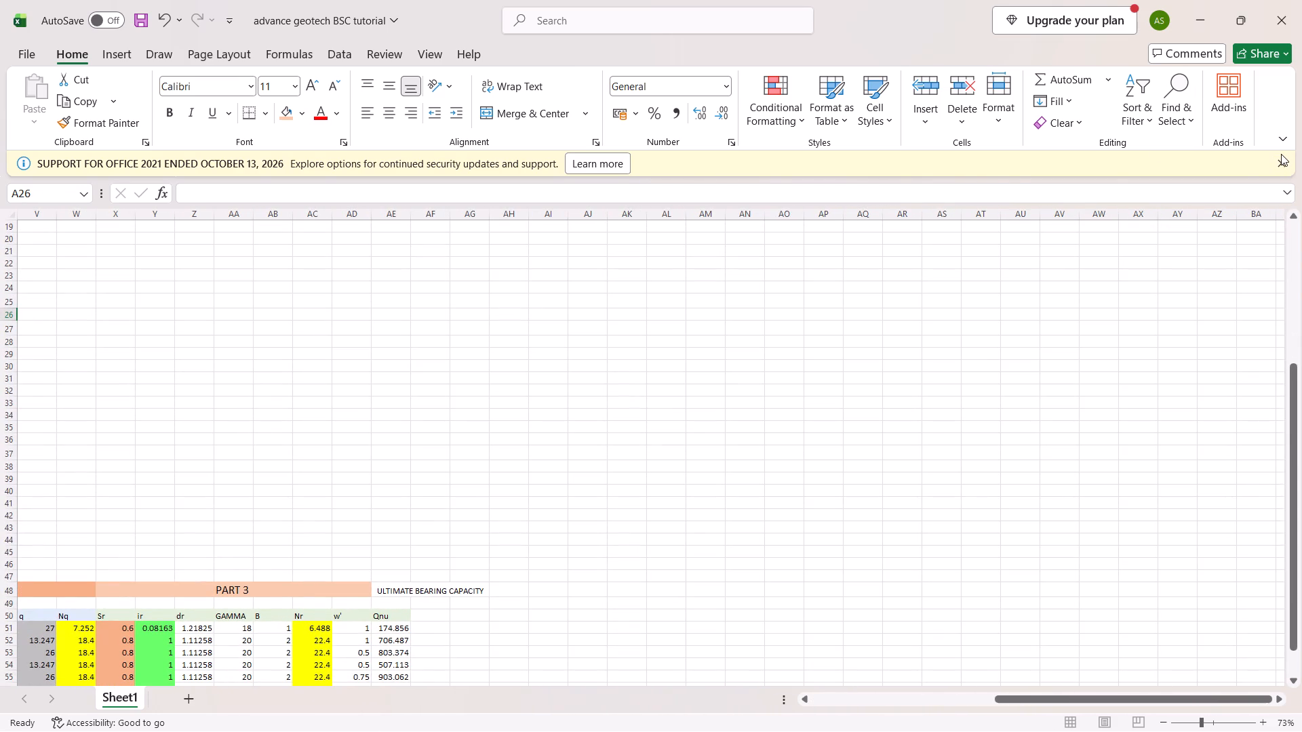
{"action": "left_click_drag", "start_coordinate": [1281, 154], "coordinate": [1278, 158]}
{"action": "left_click", "coordinate": [1278, 158]}
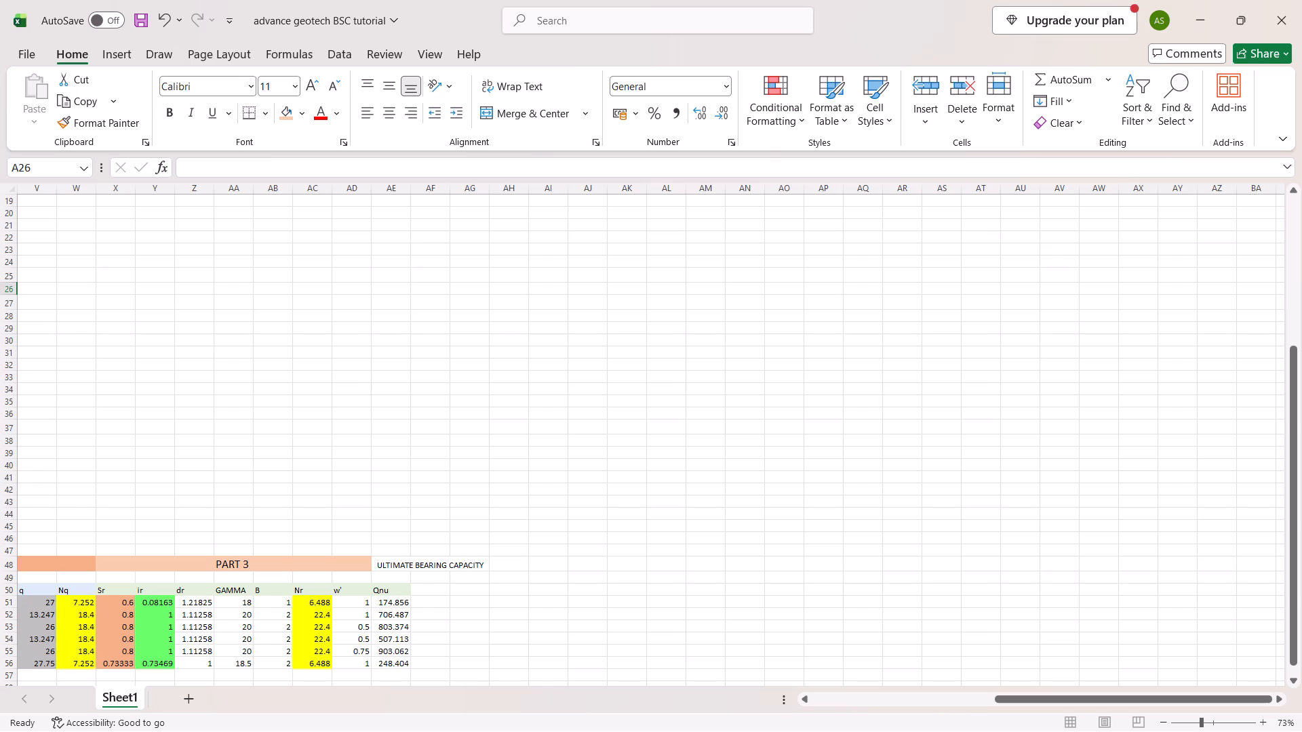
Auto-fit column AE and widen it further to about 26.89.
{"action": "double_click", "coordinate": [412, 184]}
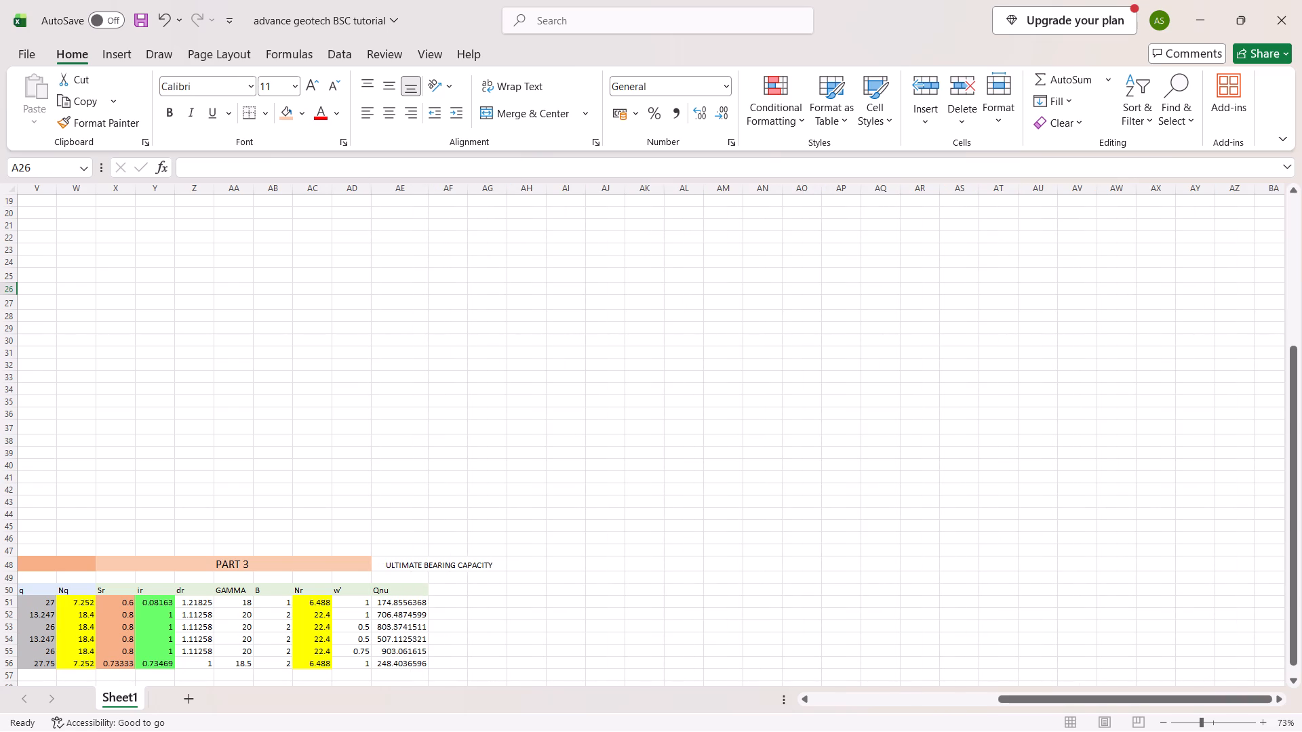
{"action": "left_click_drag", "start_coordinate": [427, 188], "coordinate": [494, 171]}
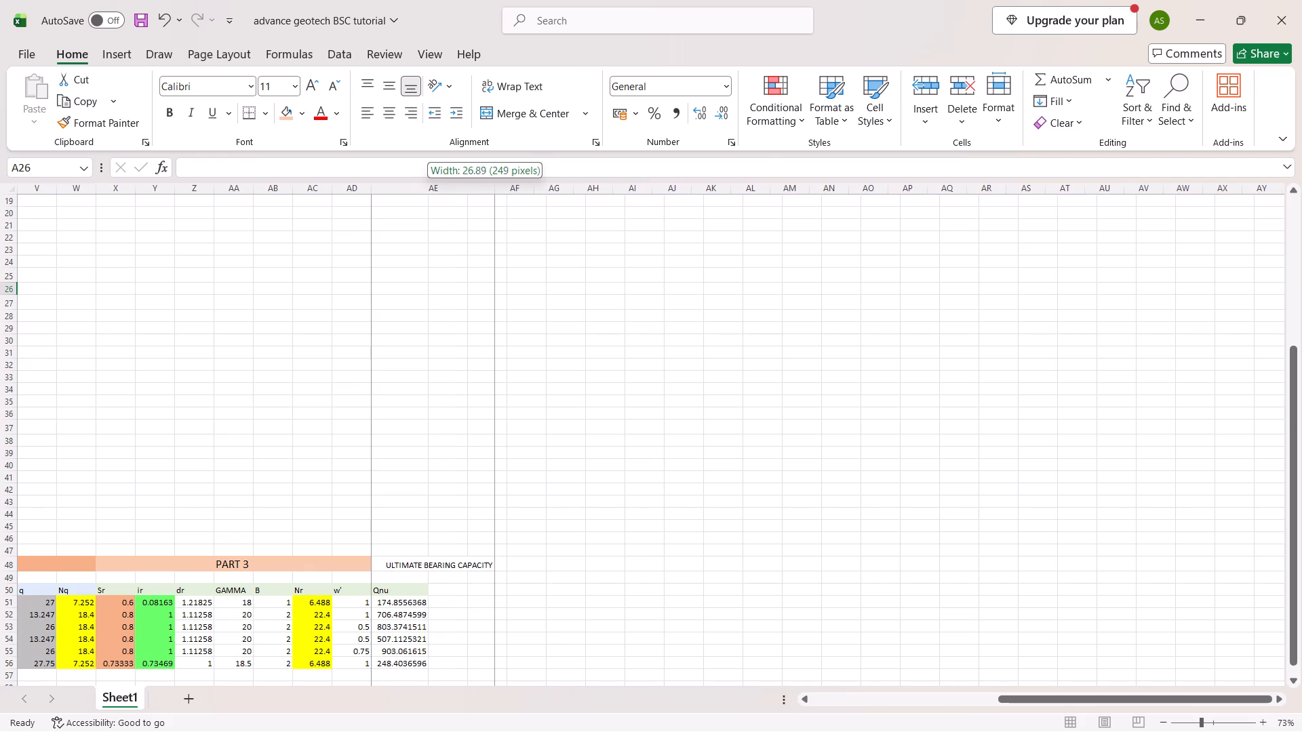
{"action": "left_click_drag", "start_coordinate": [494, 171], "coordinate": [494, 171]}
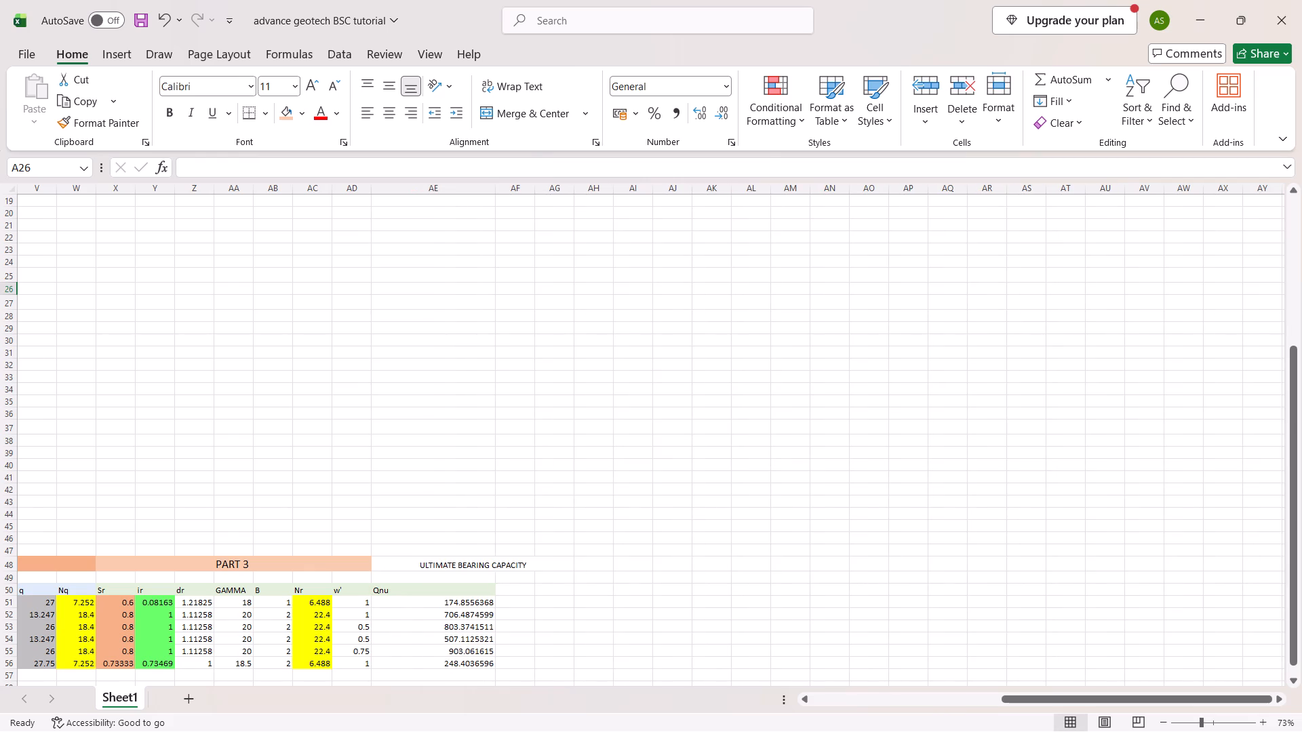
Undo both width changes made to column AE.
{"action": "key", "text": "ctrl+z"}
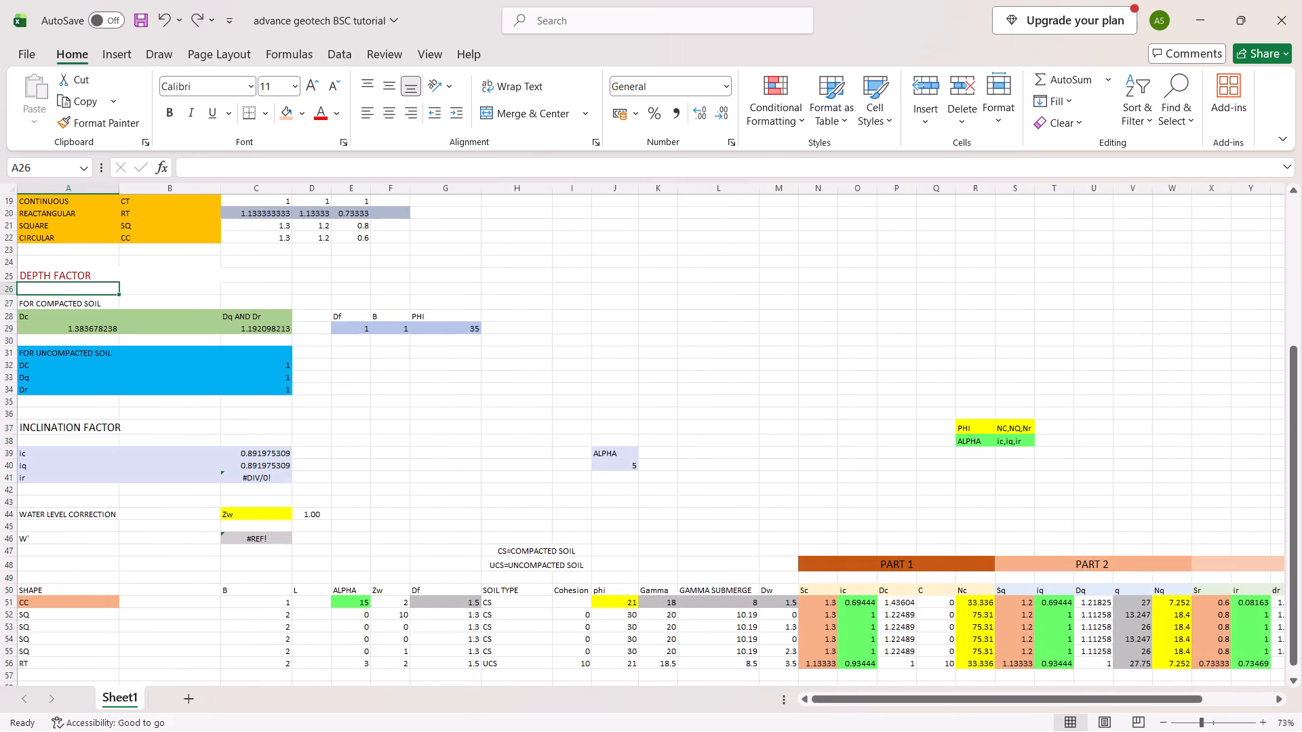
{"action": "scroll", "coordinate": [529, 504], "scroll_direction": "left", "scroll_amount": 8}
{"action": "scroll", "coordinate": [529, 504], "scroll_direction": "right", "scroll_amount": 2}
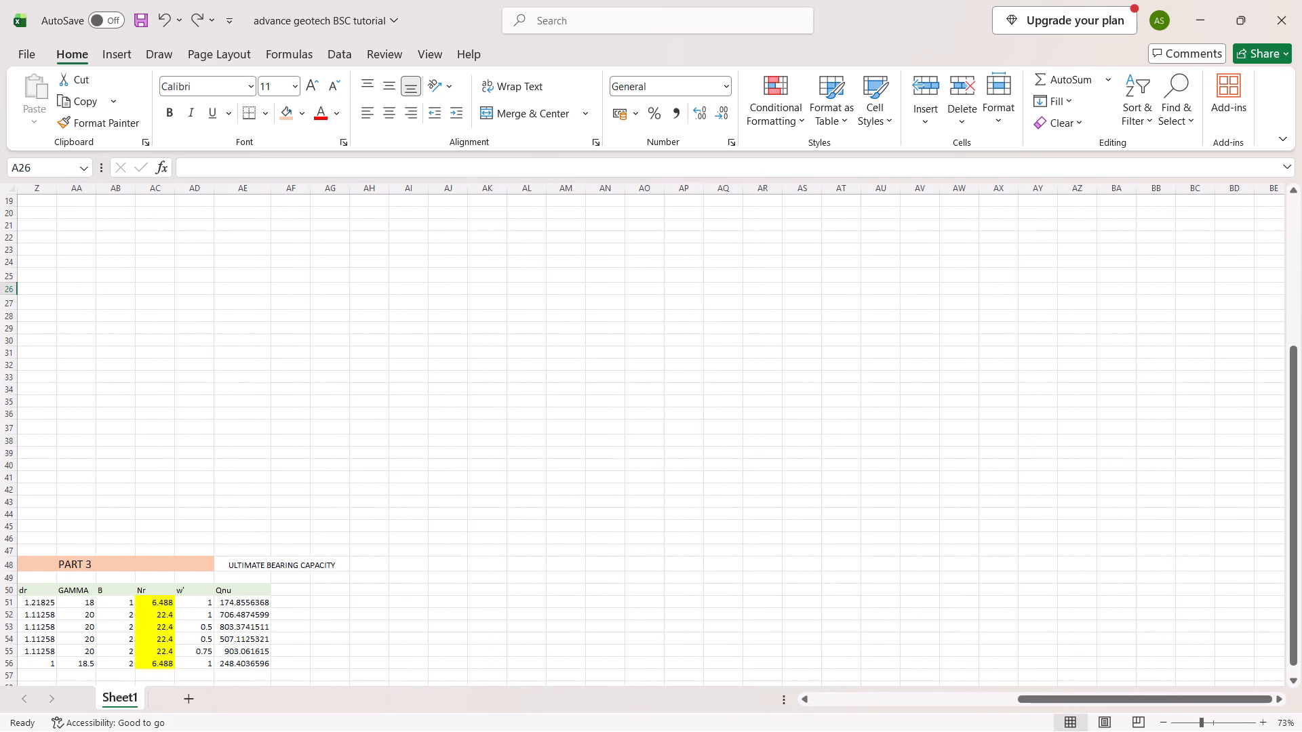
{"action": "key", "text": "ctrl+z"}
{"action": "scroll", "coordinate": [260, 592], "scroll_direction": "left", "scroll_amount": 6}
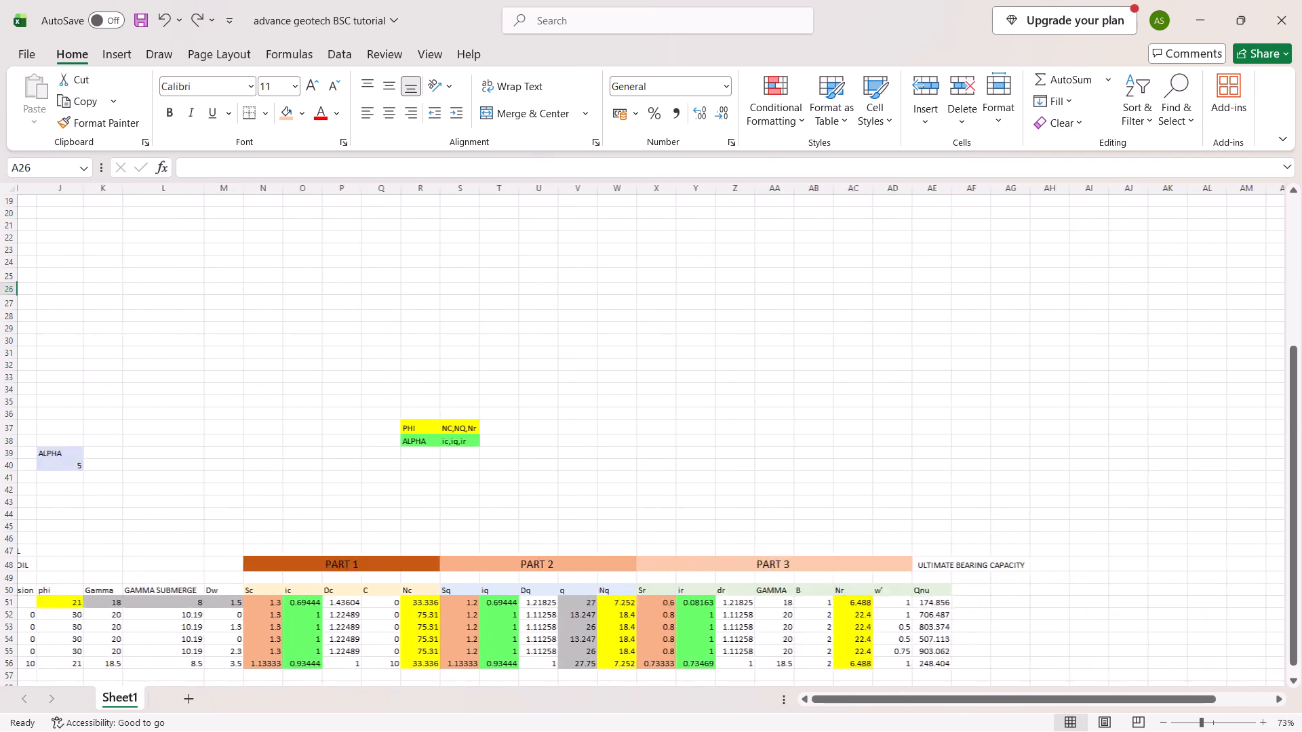
Undo the merging of heading cells AE48 to AG48 and auto-fit column AE to the ULTIMATE BEARING CAPACITY text.
{"action": "key", "text": "ctrl+z"}
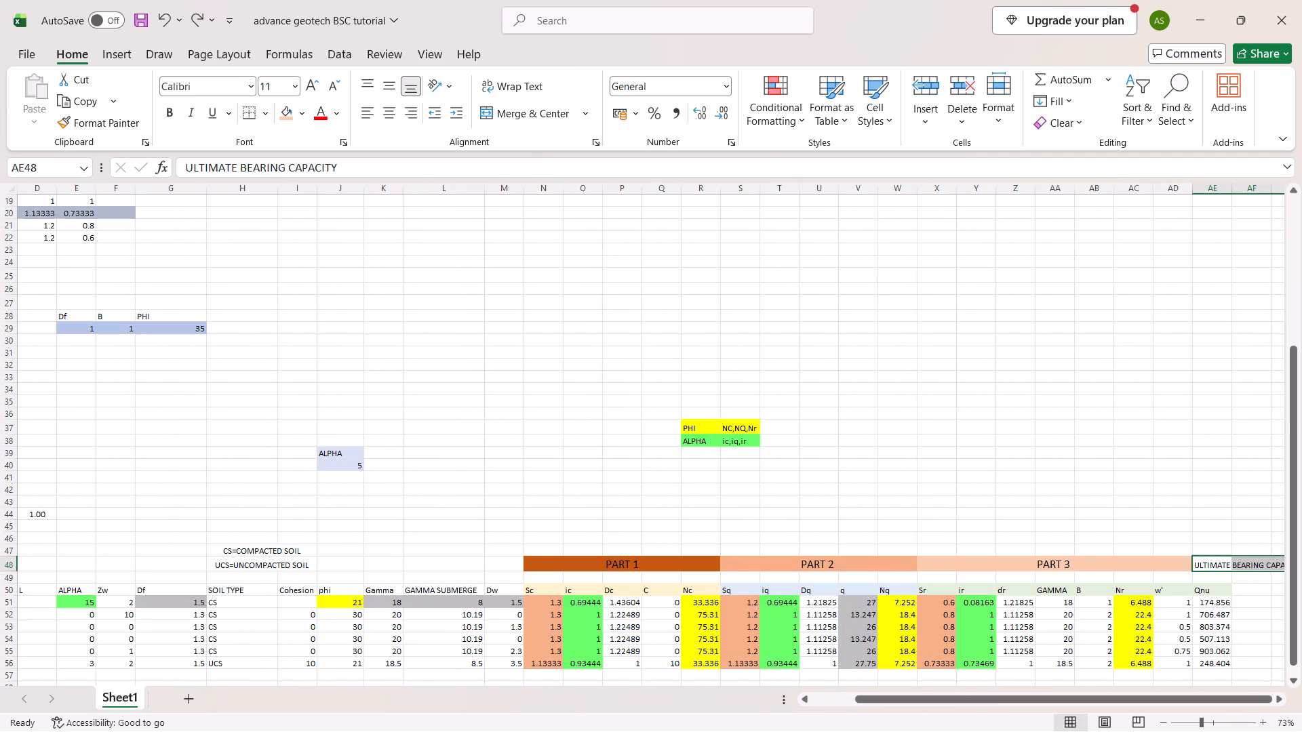
{"action": "scroll", "coordinate": [260, 592], "scroll_direction": "left", "scroll_amount": 8}
{"action": "scroll", "coordinate": [260, 592], "scroll_direction": "right", "scroll_amount": 5}
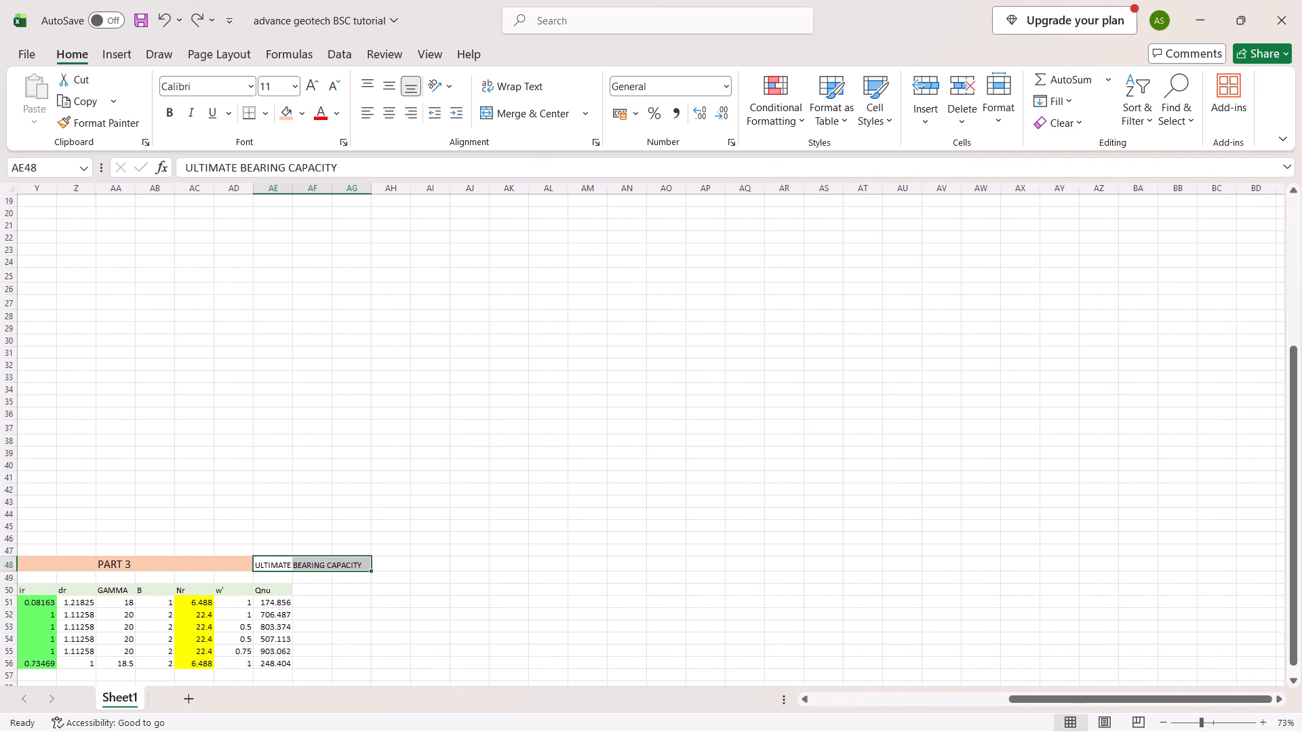
{"action": "key", "text": "Return"}
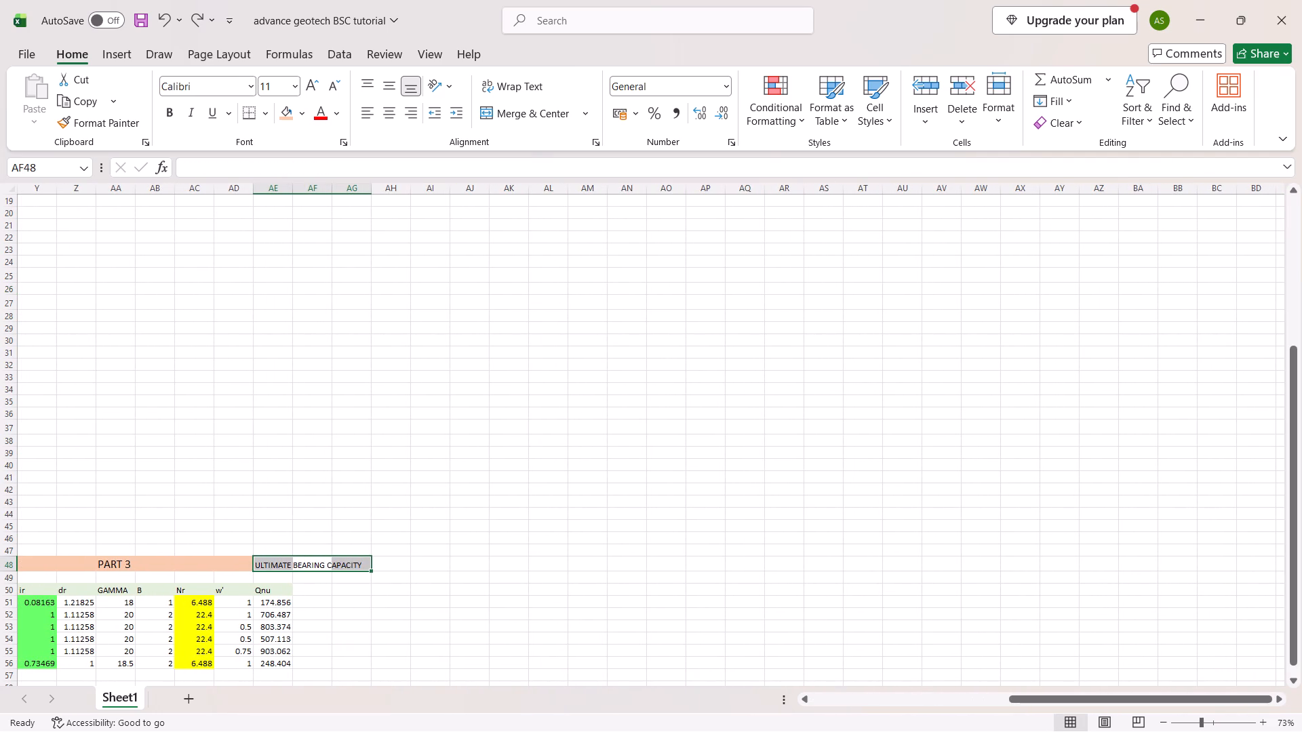
{"action": "double_click", "coordinate": [295, 183]}
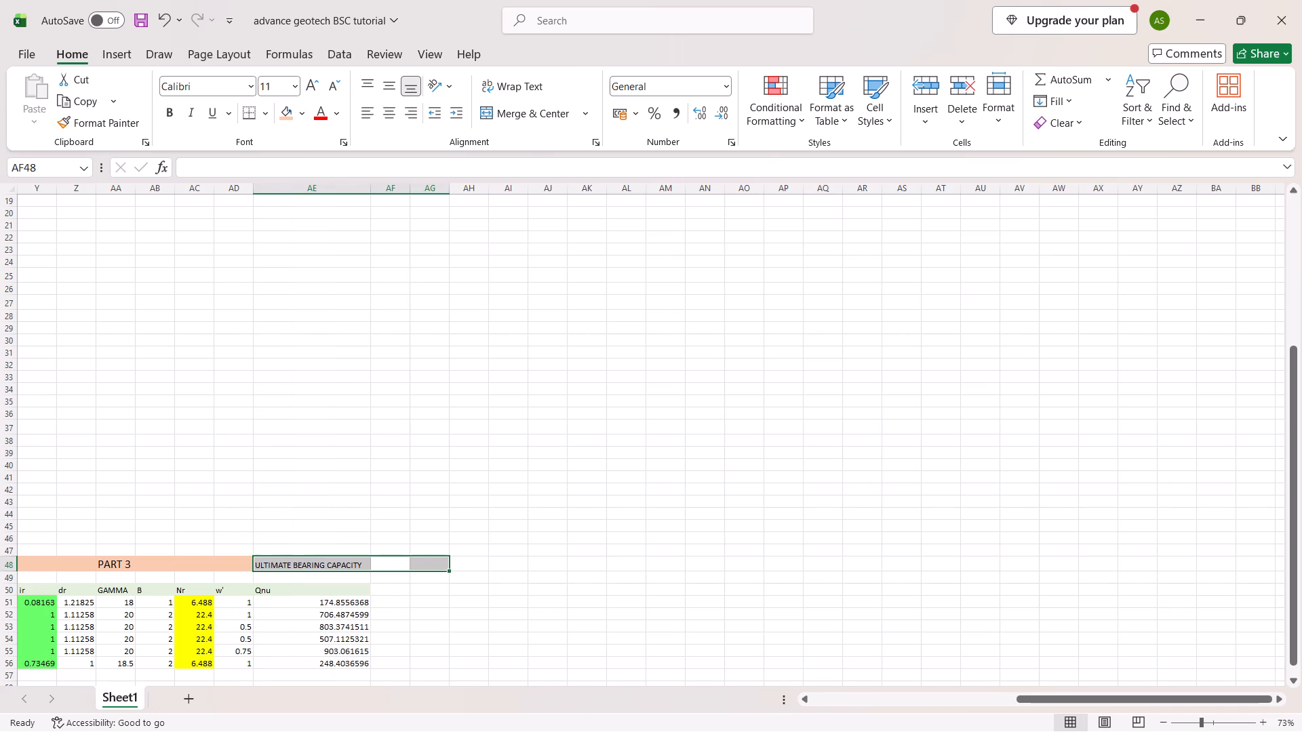
{"action": "left_click", "coordinate": [385, 336]}
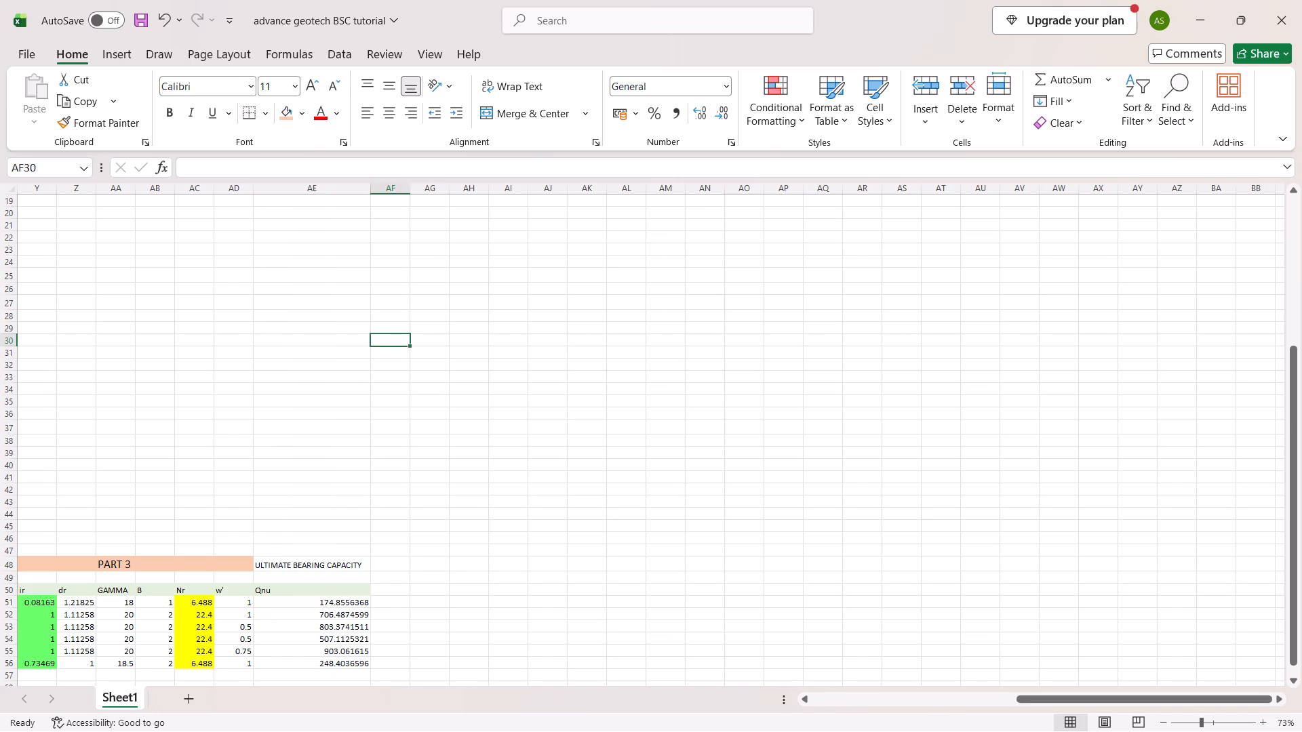
Increase the font size of the ULTIMATE BEARING CAPACITY heading in AE48 to 14 and auto-fit column AE to it.
{"action": "left_click_drag", "start_coordinate": [262, 562], "coordinate": [298, 563]}
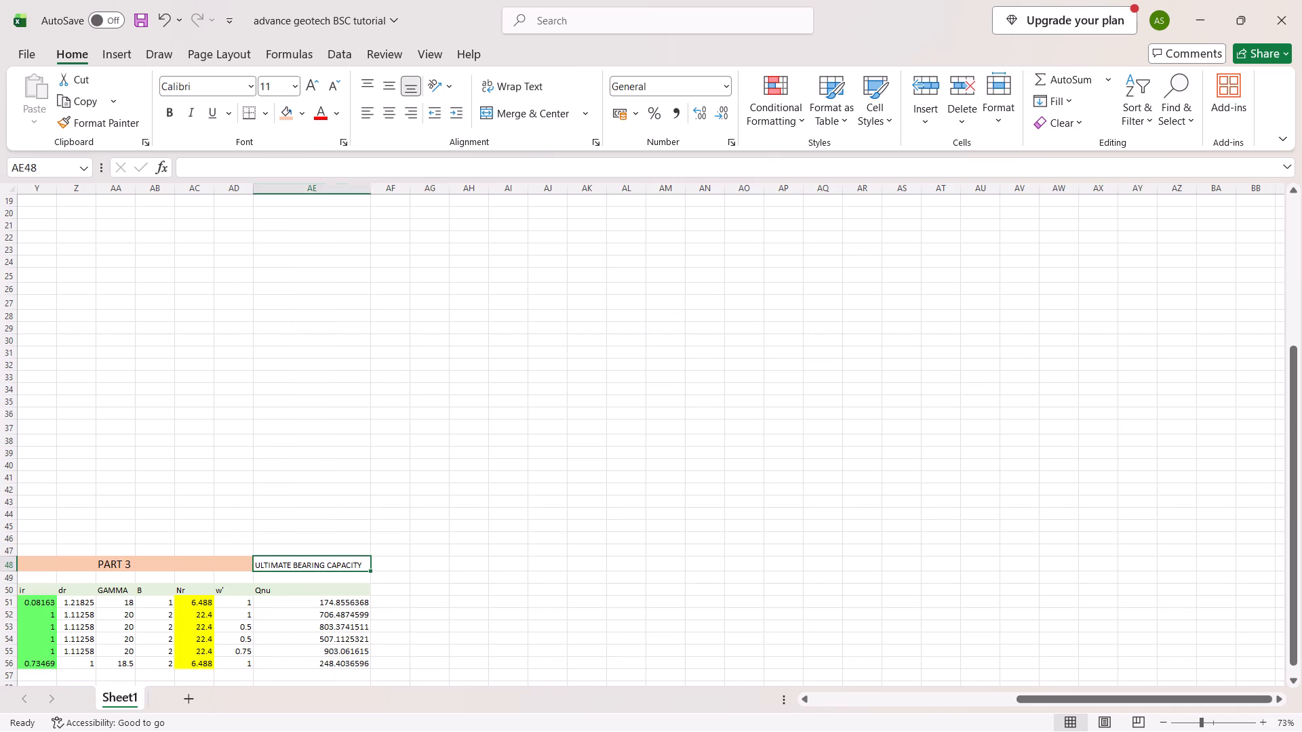
{"action": "left_click", "coordinate": [309, 86]}
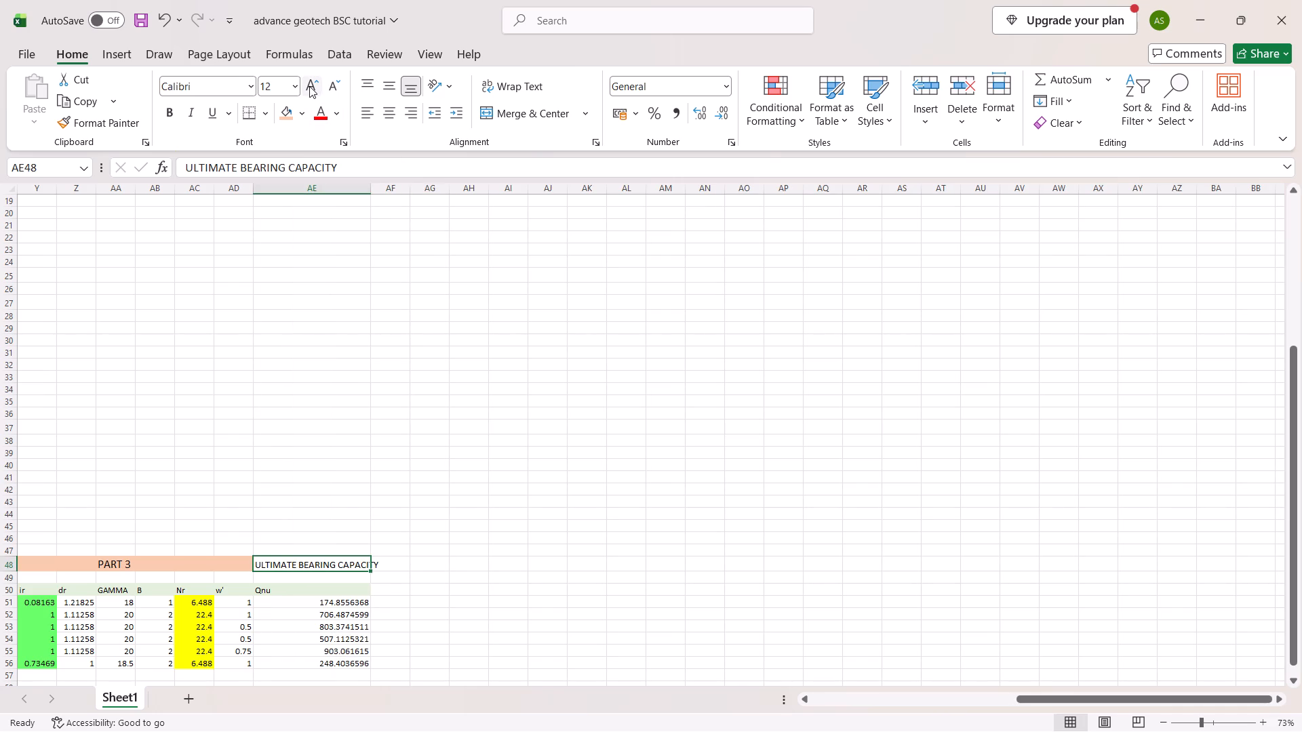
{"action": "left_click", "coordinate": [309, 86]}
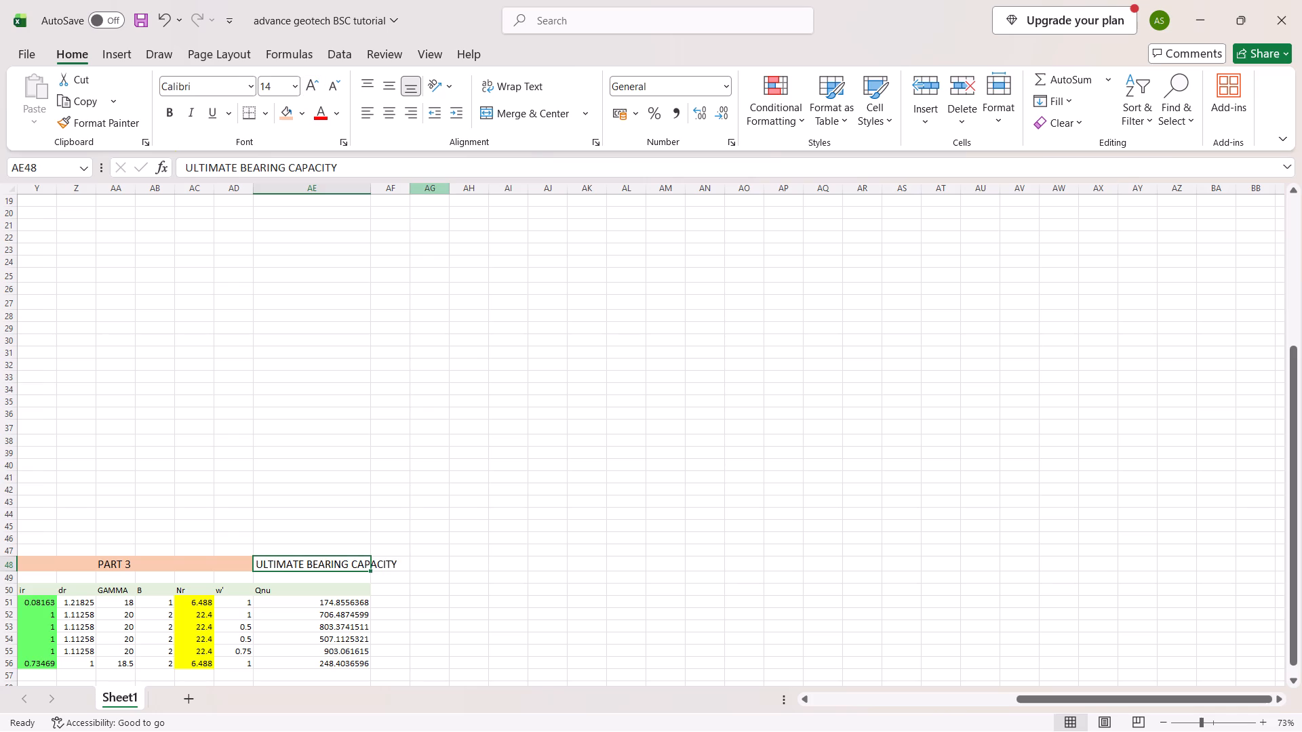
{"action": "key", "text": "Return"}
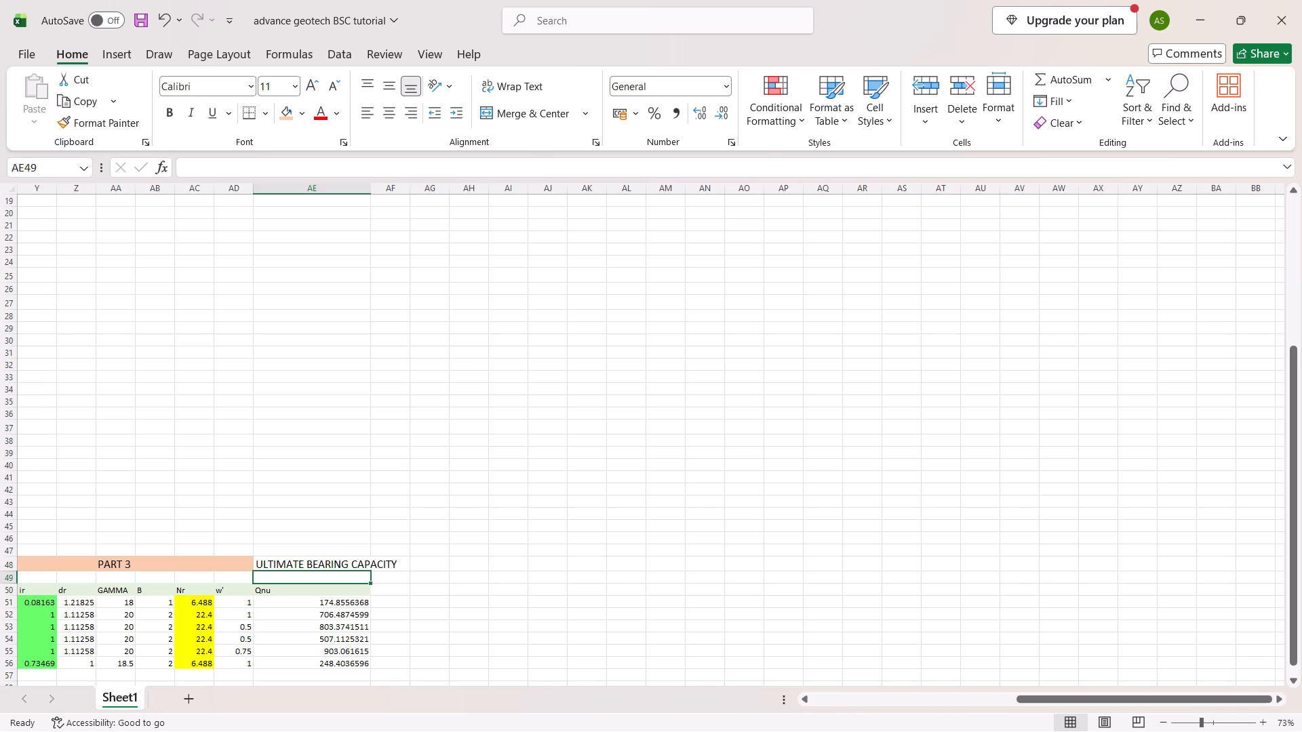
{"action": "left_click", "coordinate": [370, 186]}
{"action": "double_click", "coordinate": [370, 186]}
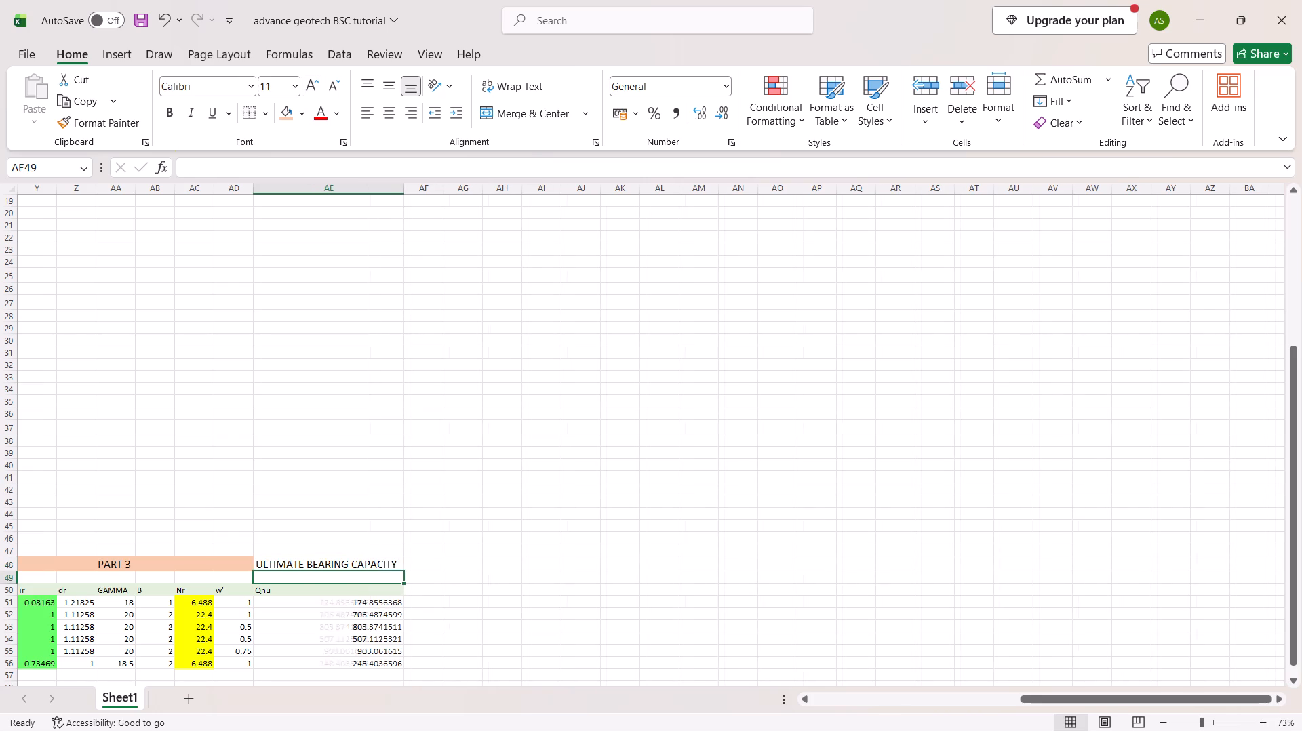
Change the heading in AE48 to NET ULTIMATE BEARING CAPACITY and auto-fit column AE to the longer text.
{"action": "left_click", "coordinate": [256, 563]}
{"action": "left_click", "coordinate": [256, 563]}
{"action": "left_click", "coordinate": [256, 563]}
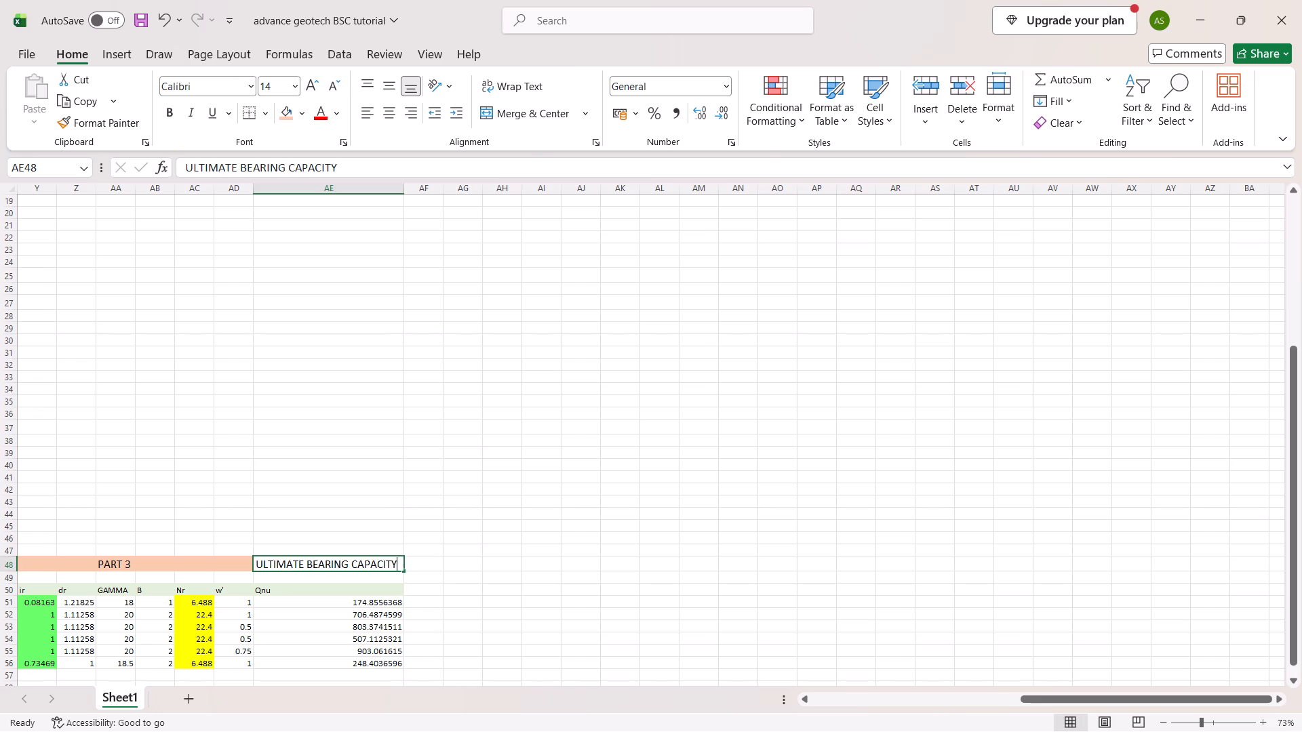
{"action": "type", "text": "NET"}
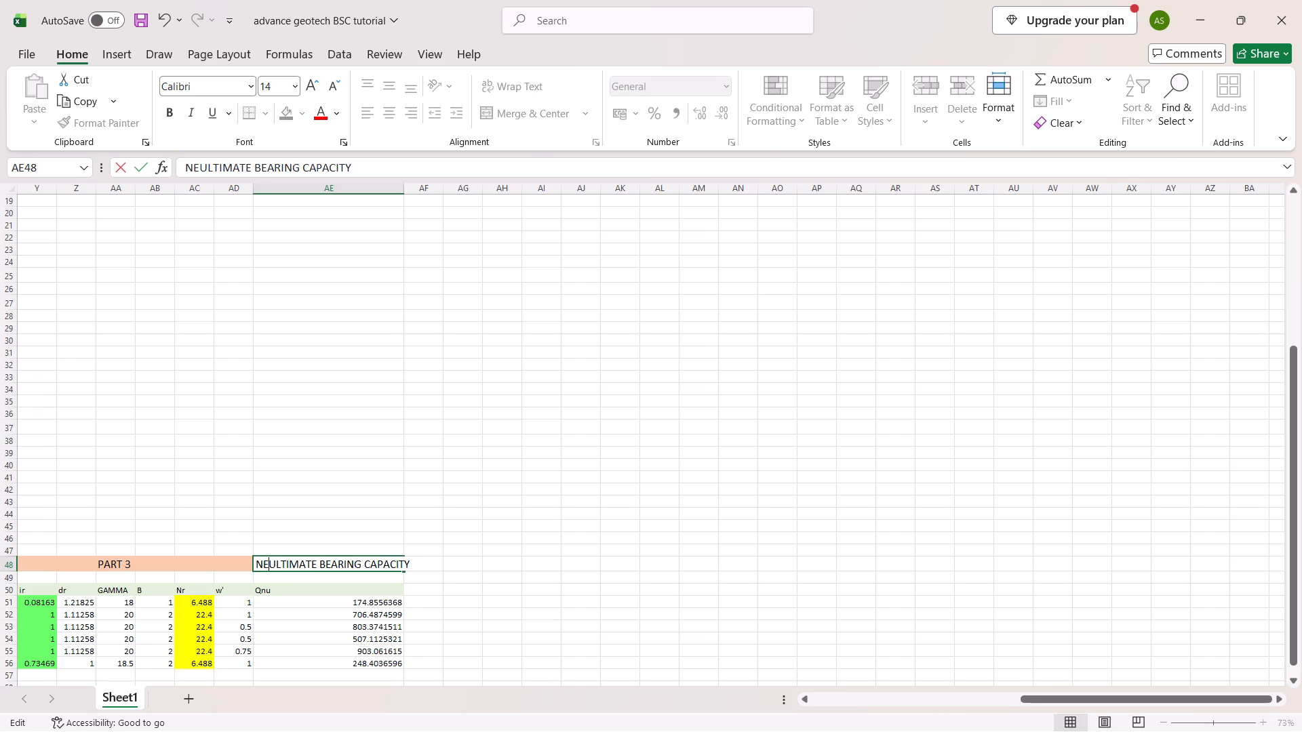
{"action": "key", "text": "space"}
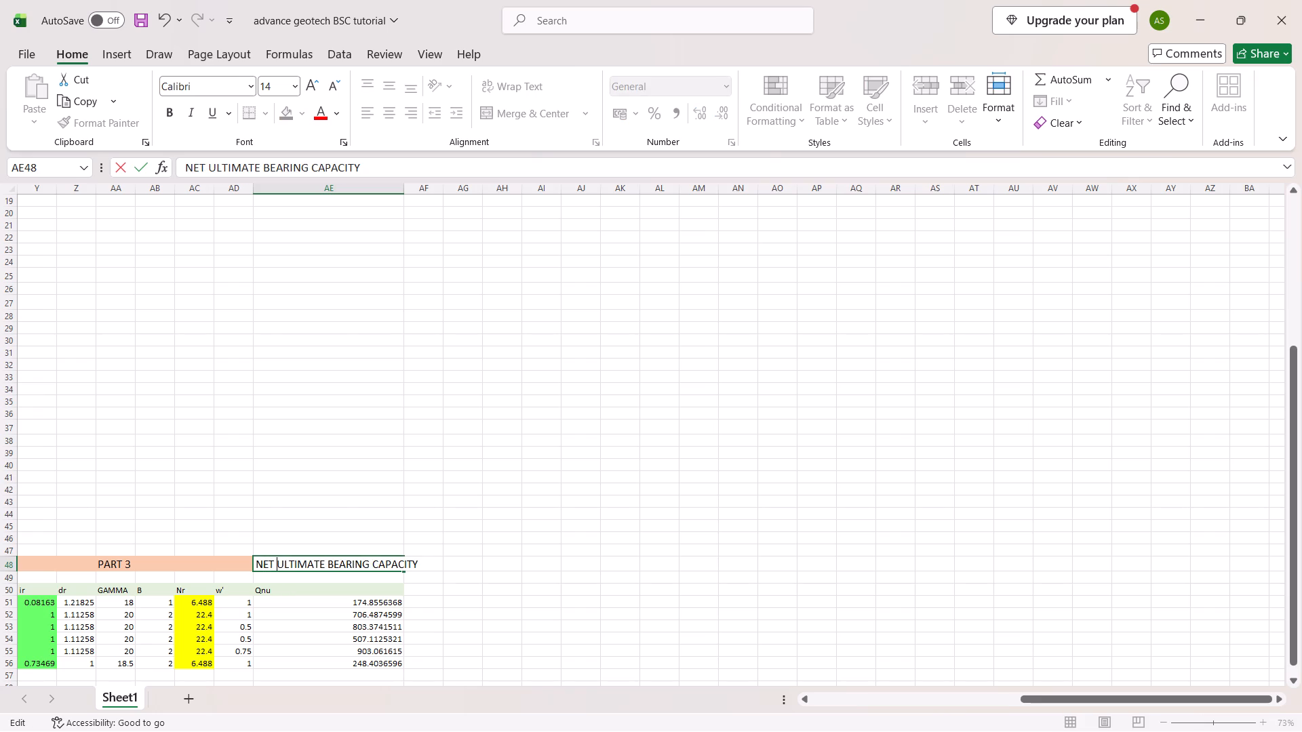
{"action": "double_click", "coordinate": [403, 186]}
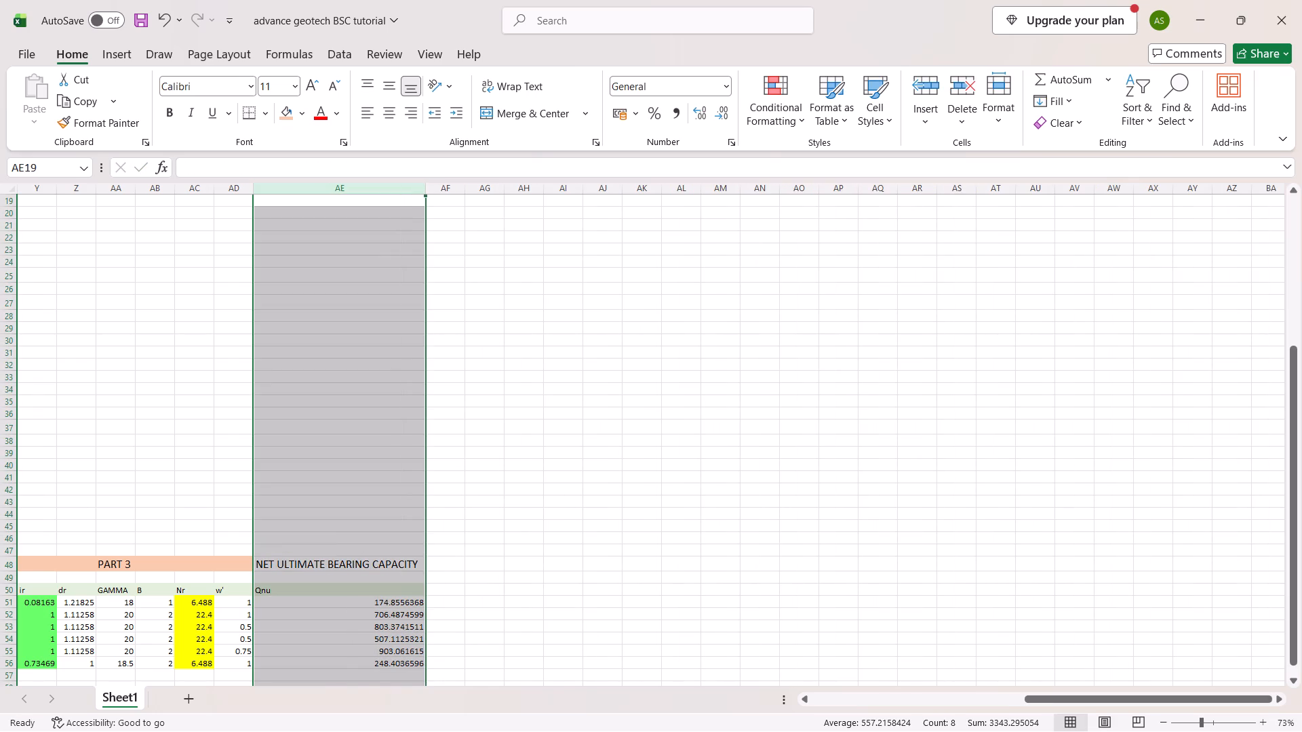
Fill the NET ULTIMATE BEARING CAPACITY heading cell AE48 with the lightest orange theme colour.
{"action": "left_click", "coordinate": [386, 327]}
{"action": "left_click", "coordinate": [316, 568]}
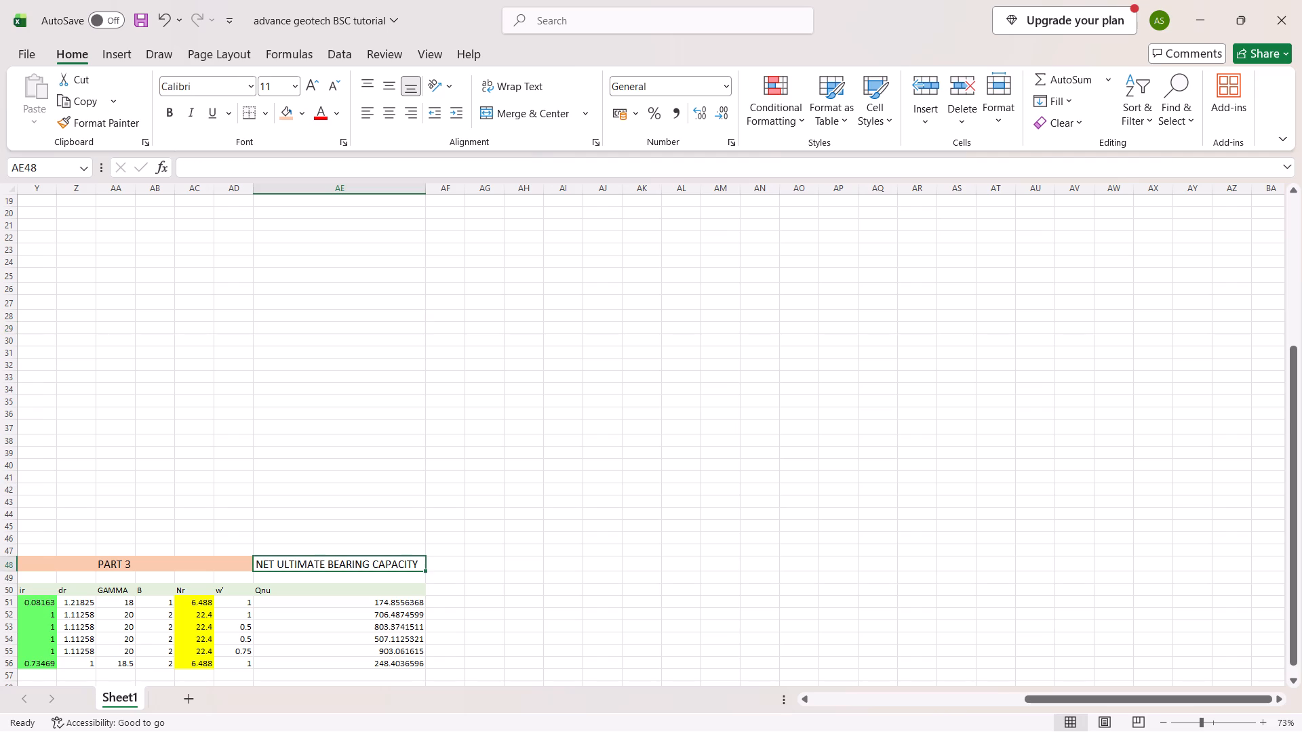
{"action": "left_click", "coordinate": [296, 108]}
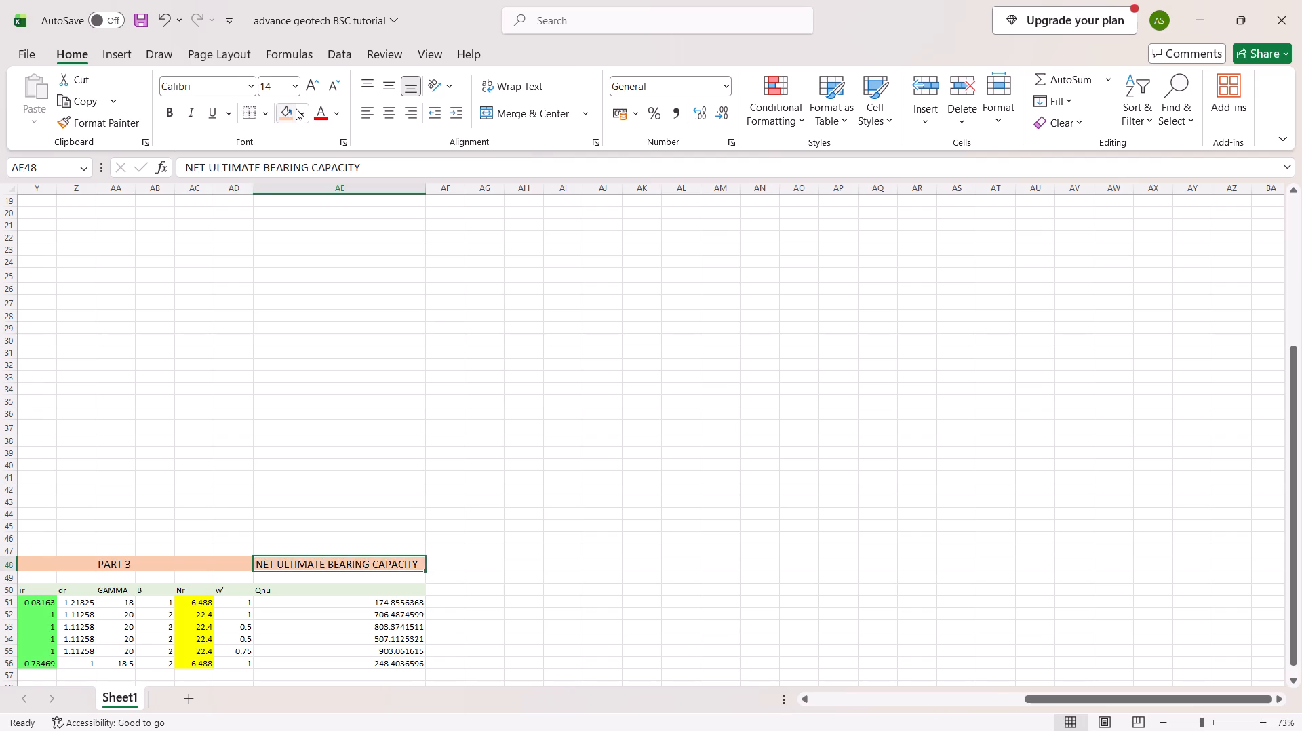
{"action": "left_click", "coordinate": [294, 105]}
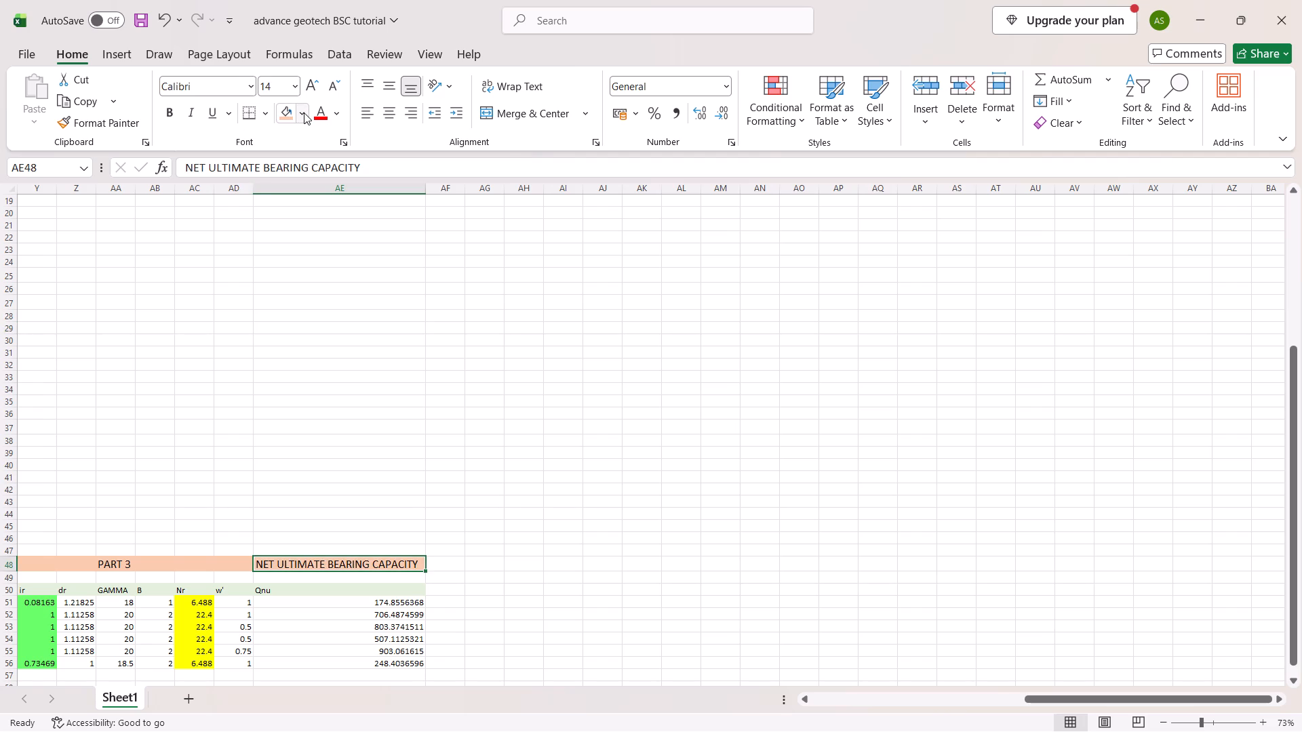
{"action": "left_click", "coordinate": [304, 113]}
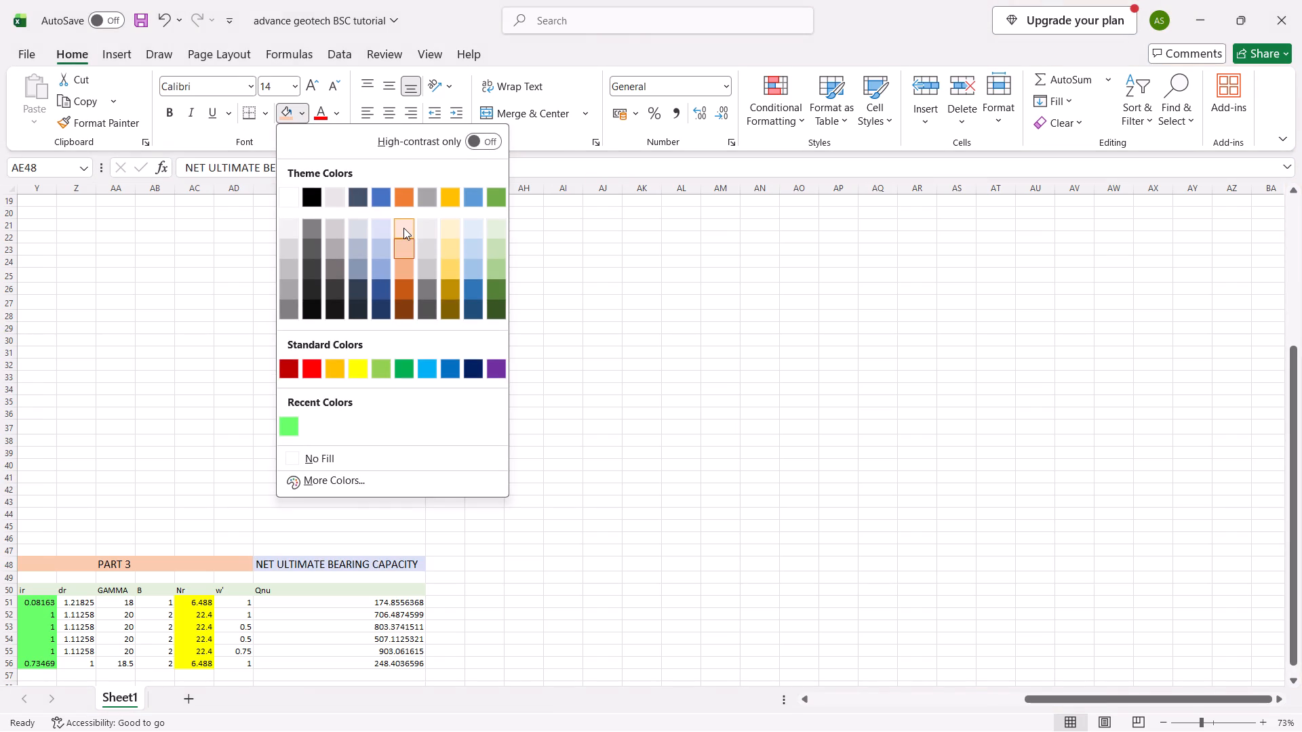
{"action": "left_click", "coordinate": [403, 228]}
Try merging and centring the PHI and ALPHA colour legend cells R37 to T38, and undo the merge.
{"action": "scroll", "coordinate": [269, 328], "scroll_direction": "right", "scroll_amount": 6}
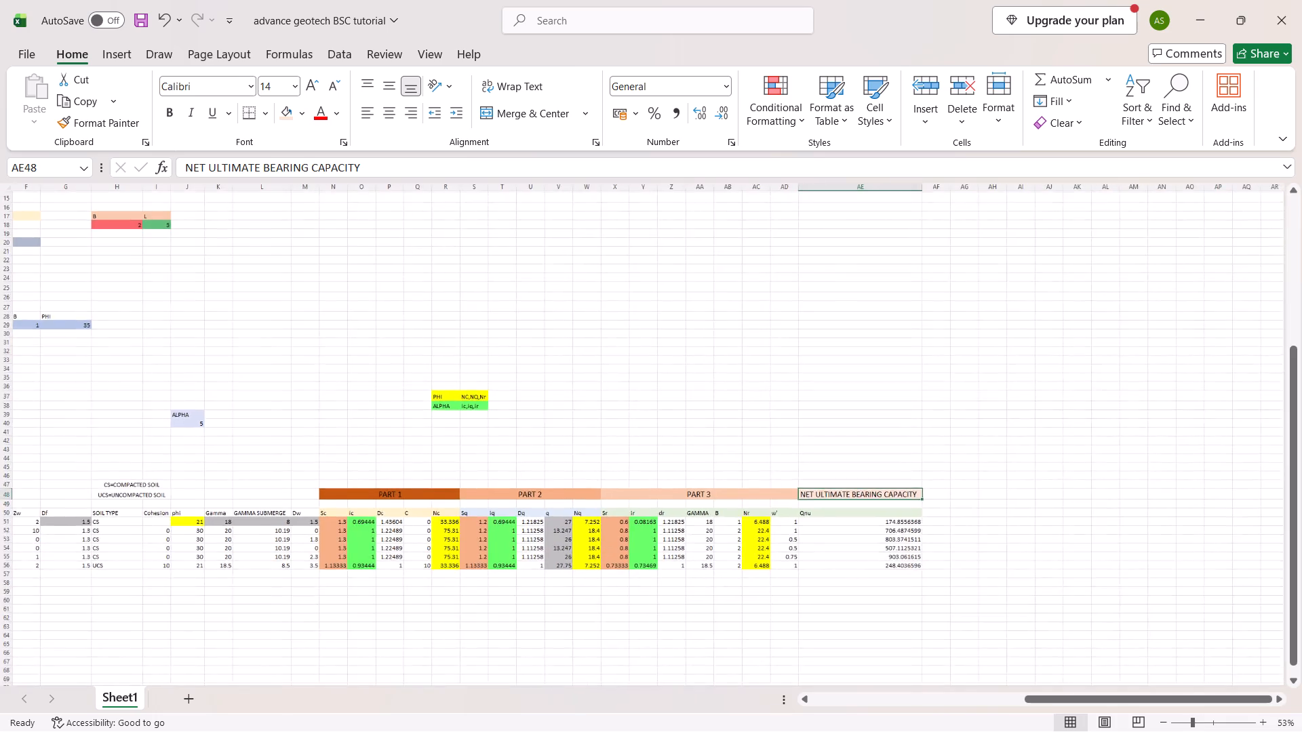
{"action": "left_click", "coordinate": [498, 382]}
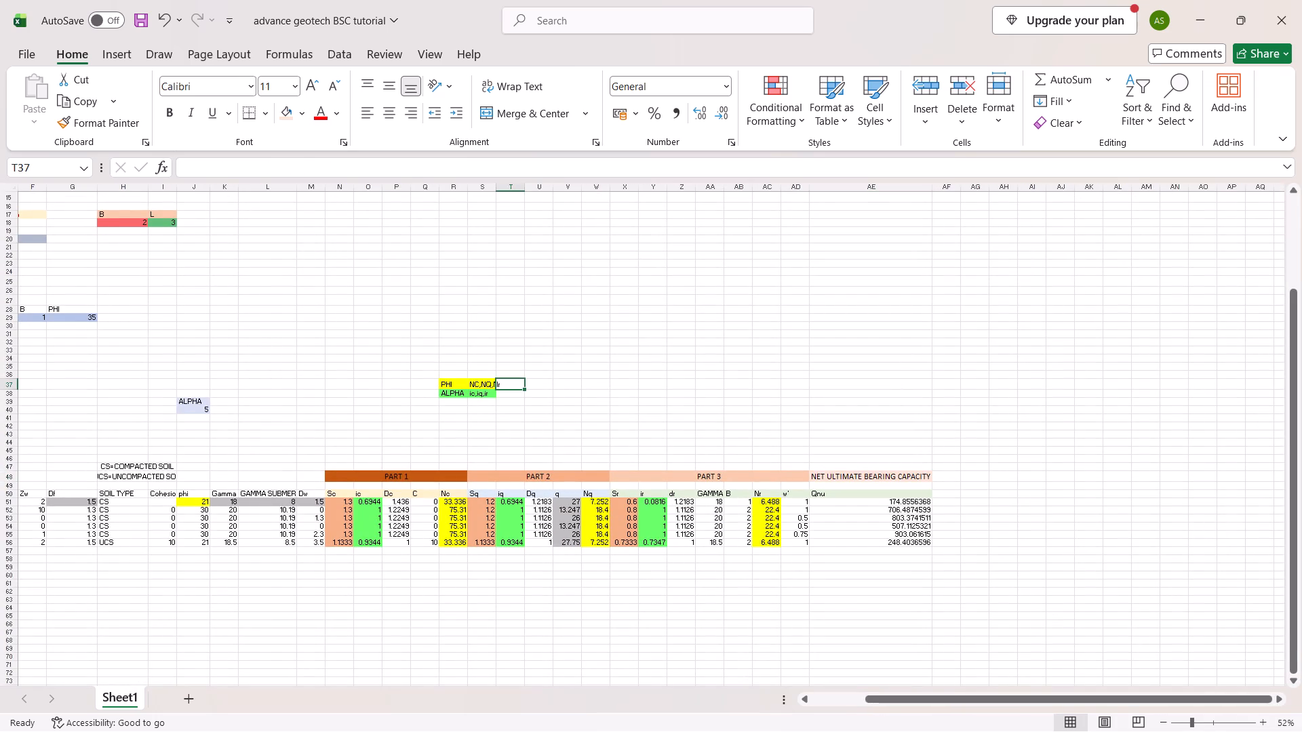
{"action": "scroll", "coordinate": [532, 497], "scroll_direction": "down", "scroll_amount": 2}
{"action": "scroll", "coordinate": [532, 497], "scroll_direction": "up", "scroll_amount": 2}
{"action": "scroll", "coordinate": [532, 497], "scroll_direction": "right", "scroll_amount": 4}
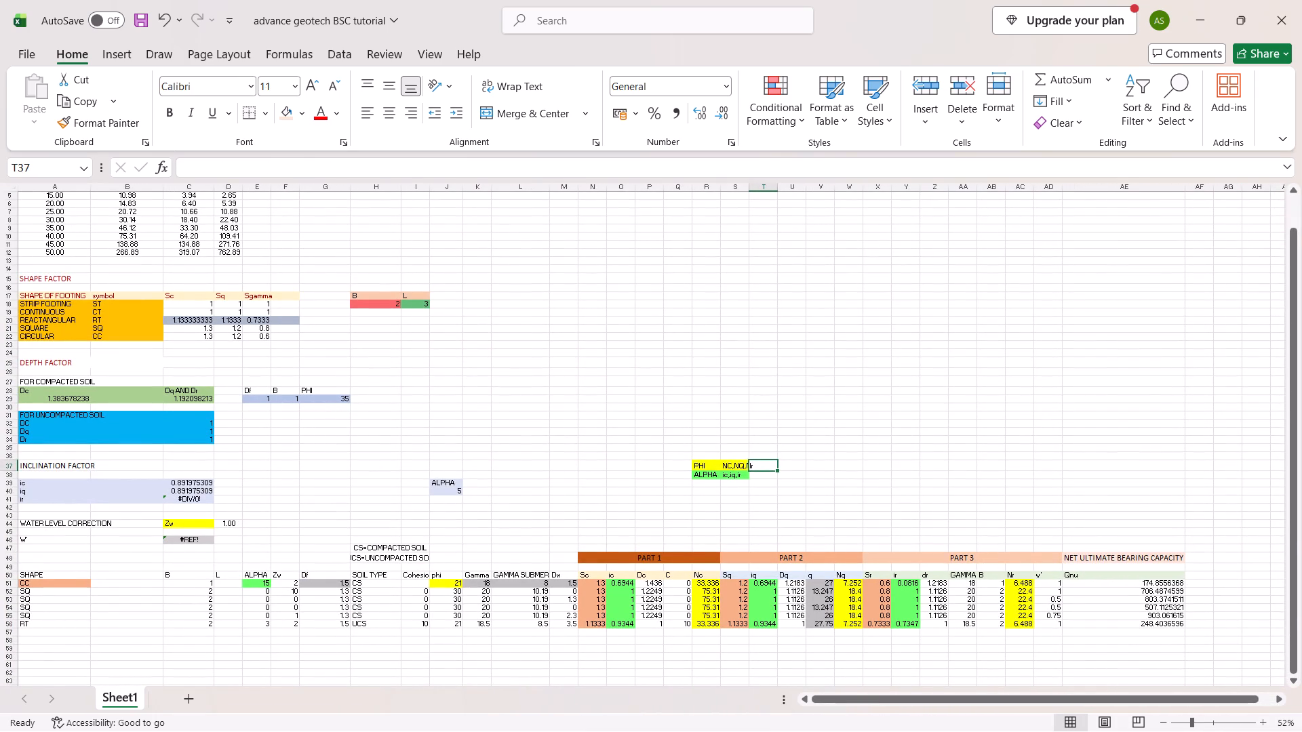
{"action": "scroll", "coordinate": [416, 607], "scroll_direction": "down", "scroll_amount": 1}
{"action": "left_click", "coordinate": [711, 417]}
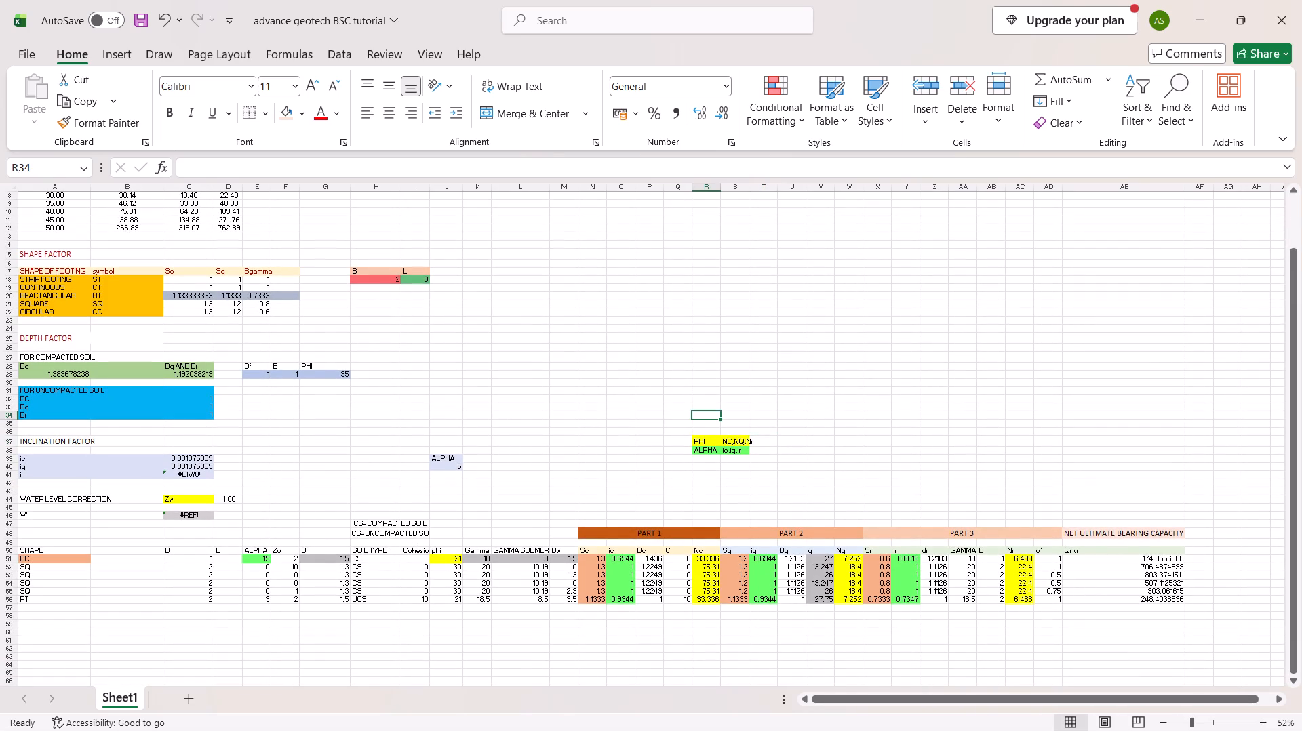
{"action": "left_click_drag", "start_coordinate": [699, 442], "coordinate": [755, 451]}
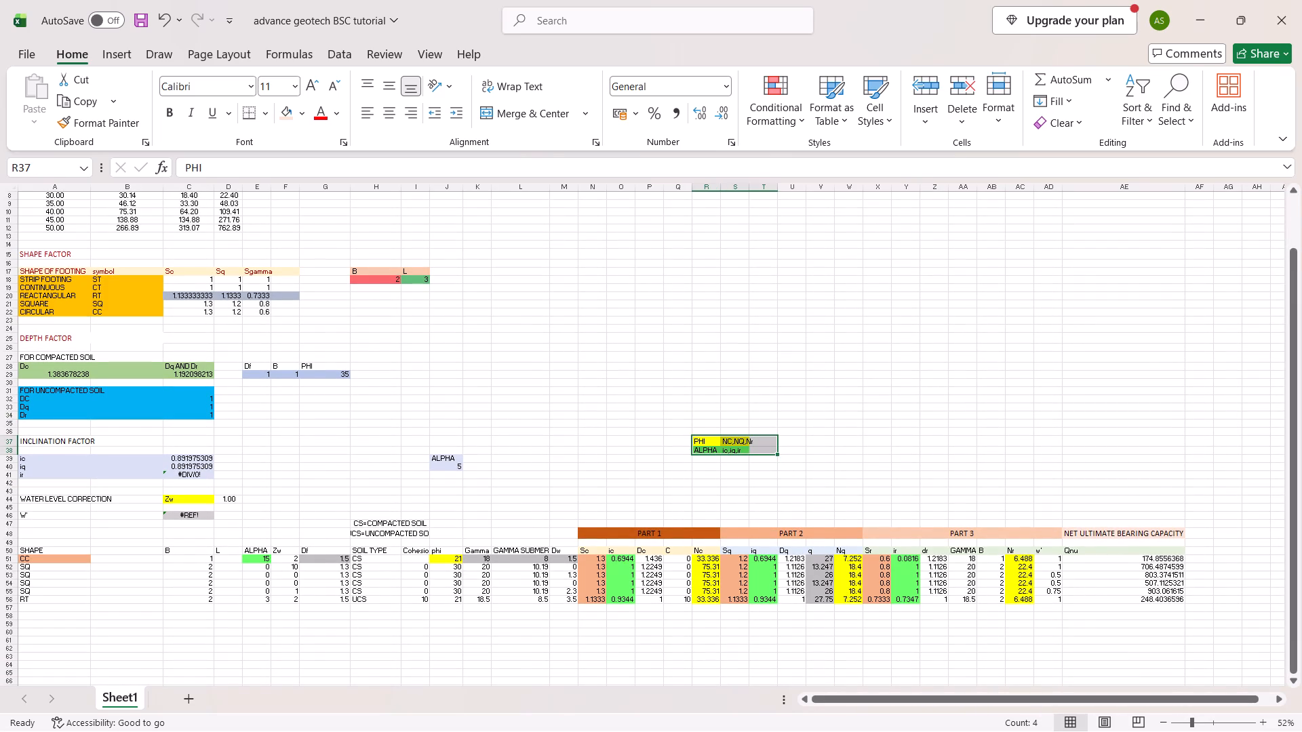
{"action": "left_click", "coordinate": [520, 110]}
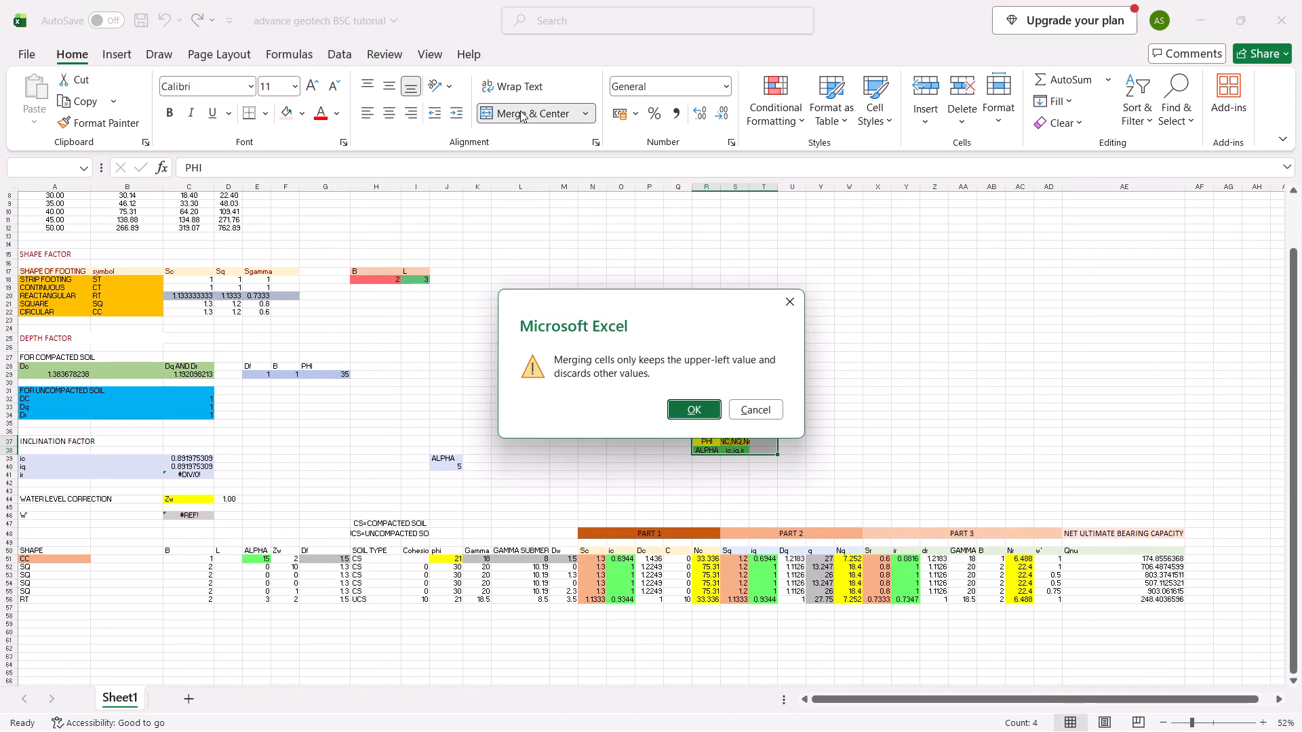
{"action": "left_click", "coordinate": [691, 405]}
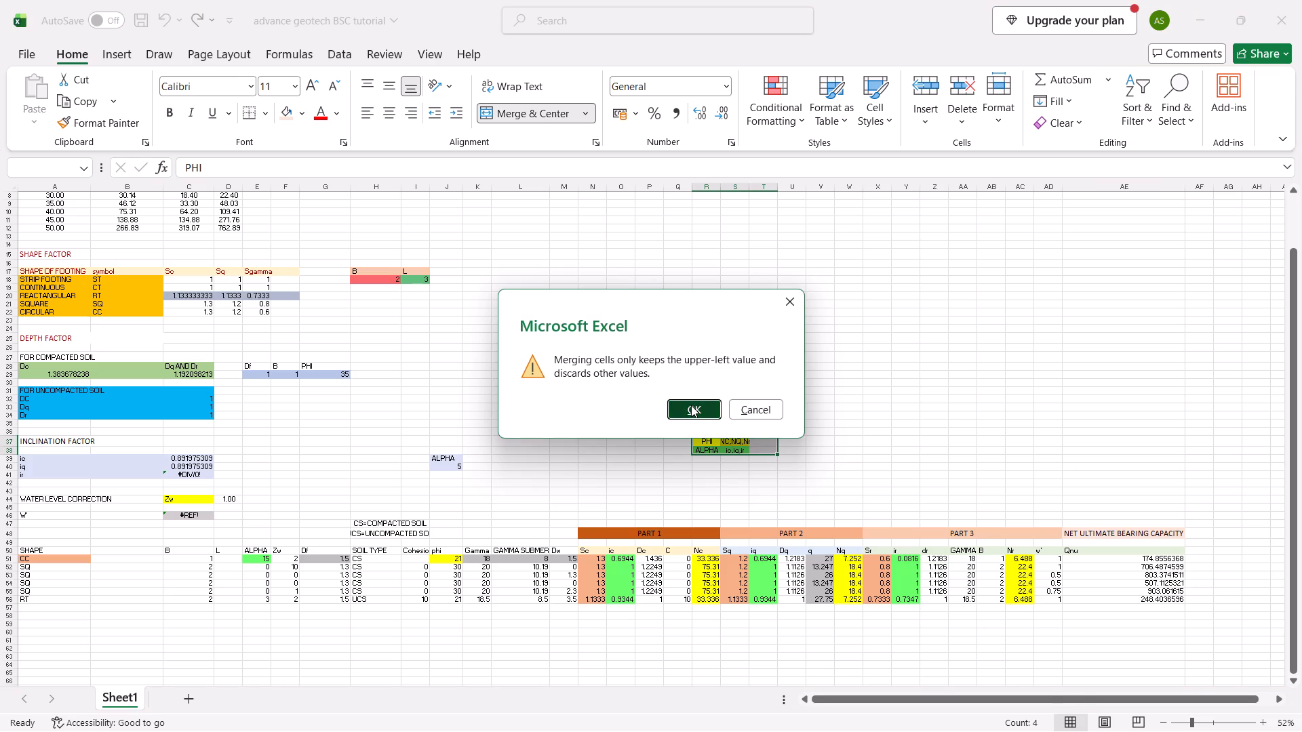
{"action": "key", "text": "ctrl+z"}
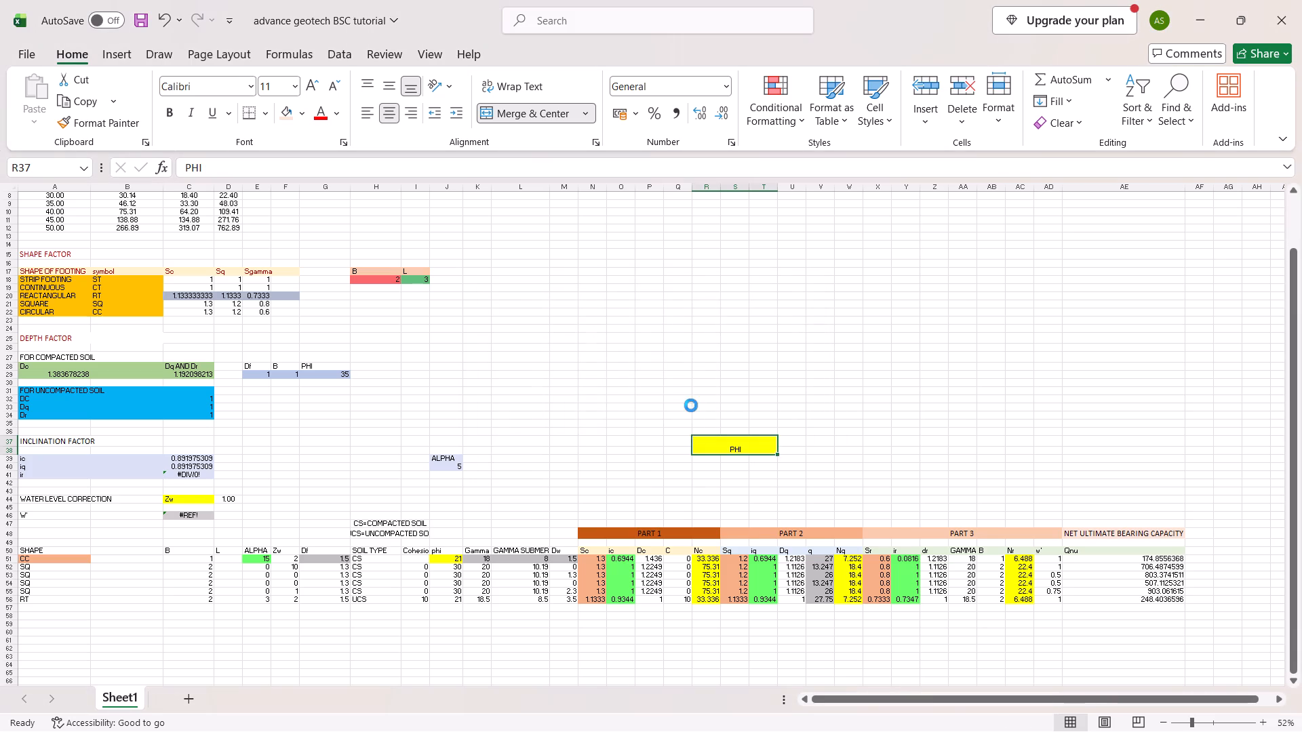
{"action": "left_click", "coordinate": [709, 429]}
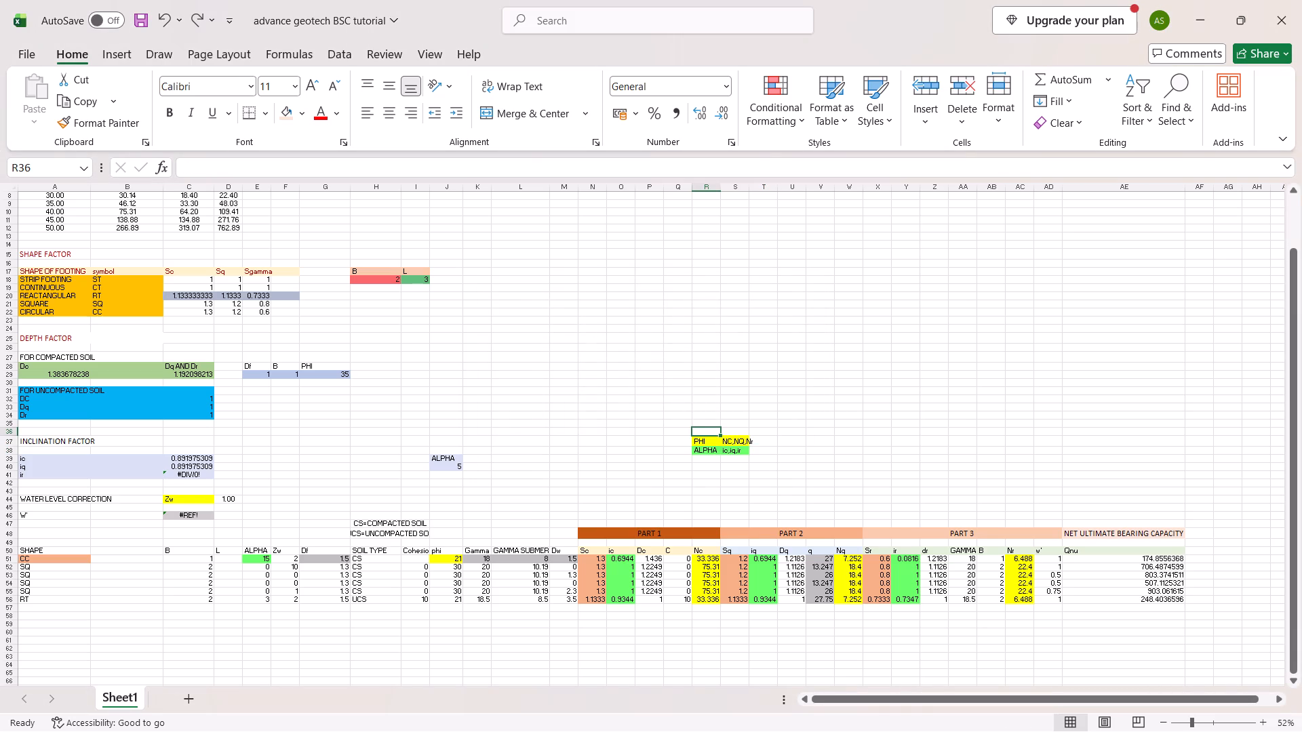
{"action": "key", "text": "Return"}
Examine the Qnu results and their formulas in cells AE51 to AE56.
{"action": "left_click", "coordinate": [694, 418]}
{"action": "scroll", "coordinate": [694, 418], "scroll_direction": "down", "scroll_amount": 2}
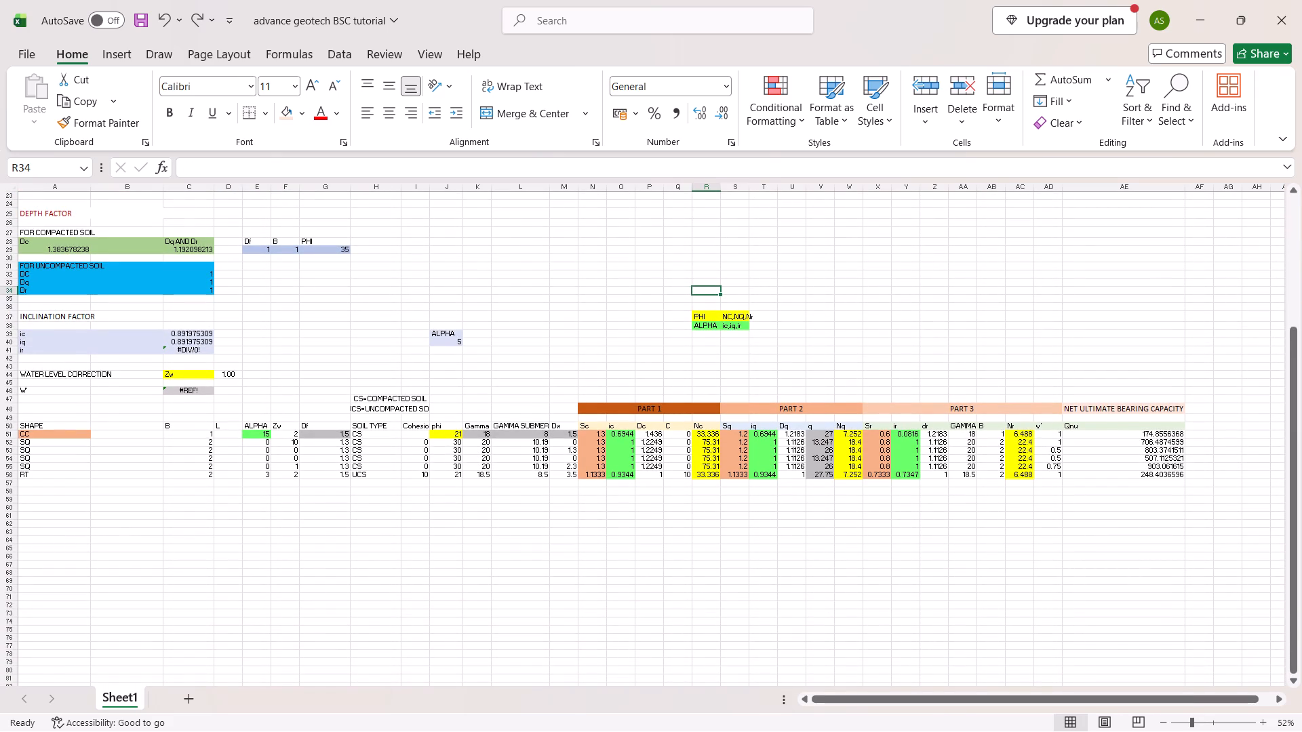
{"action": "left_click_drag", "start_coordinate": [1073, 432], "coordinate": [1118, 472]}
{"action": "key", "text": "Return"}
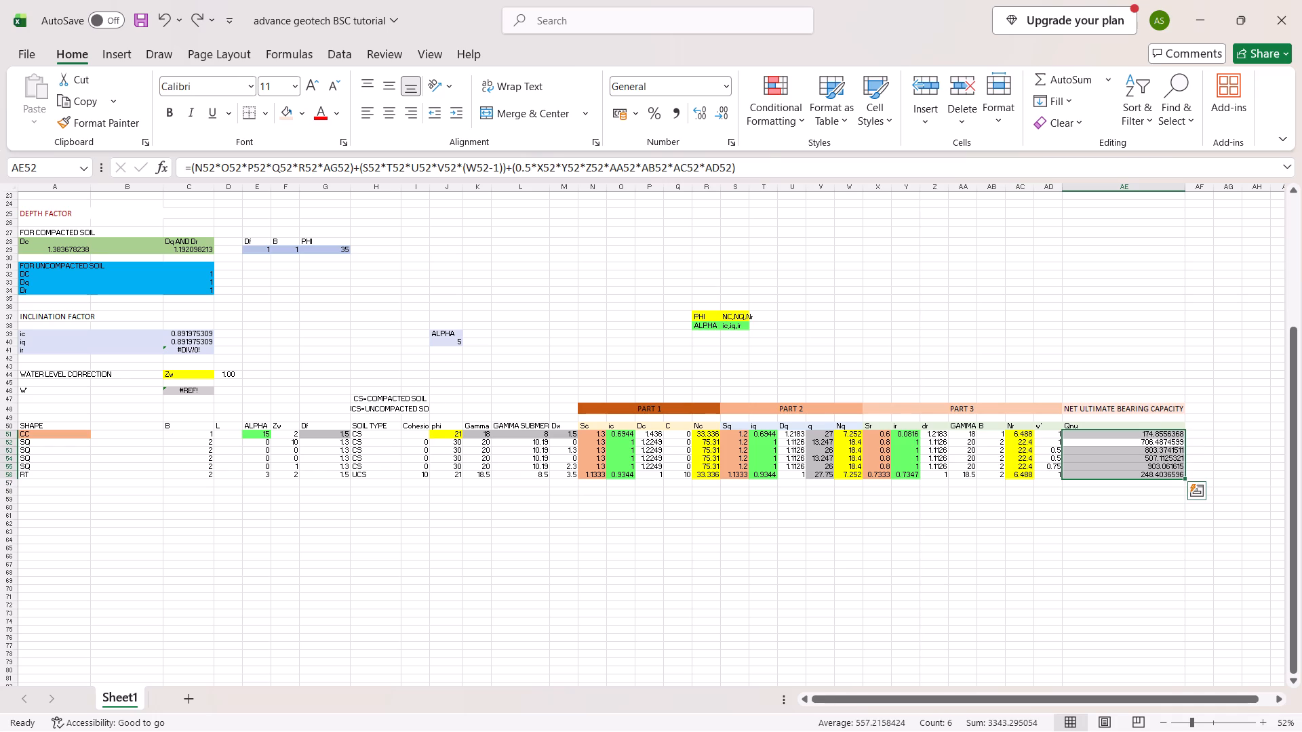
{"action": "key", "text": "Return"}
{"action": "key", "text": "Return"}
{"action": "key", "text": "Return"}
{"action": "key", "text": "Return"}
{"action": "key", "text": "Return"}
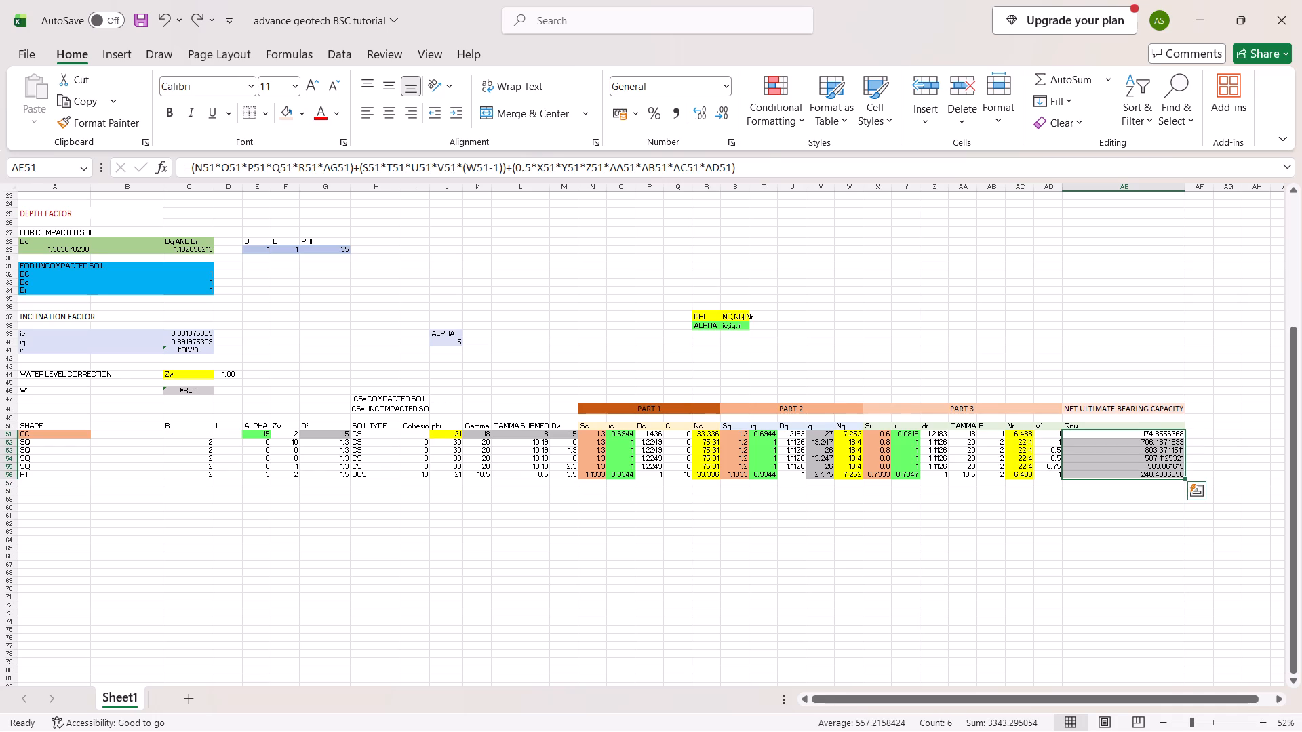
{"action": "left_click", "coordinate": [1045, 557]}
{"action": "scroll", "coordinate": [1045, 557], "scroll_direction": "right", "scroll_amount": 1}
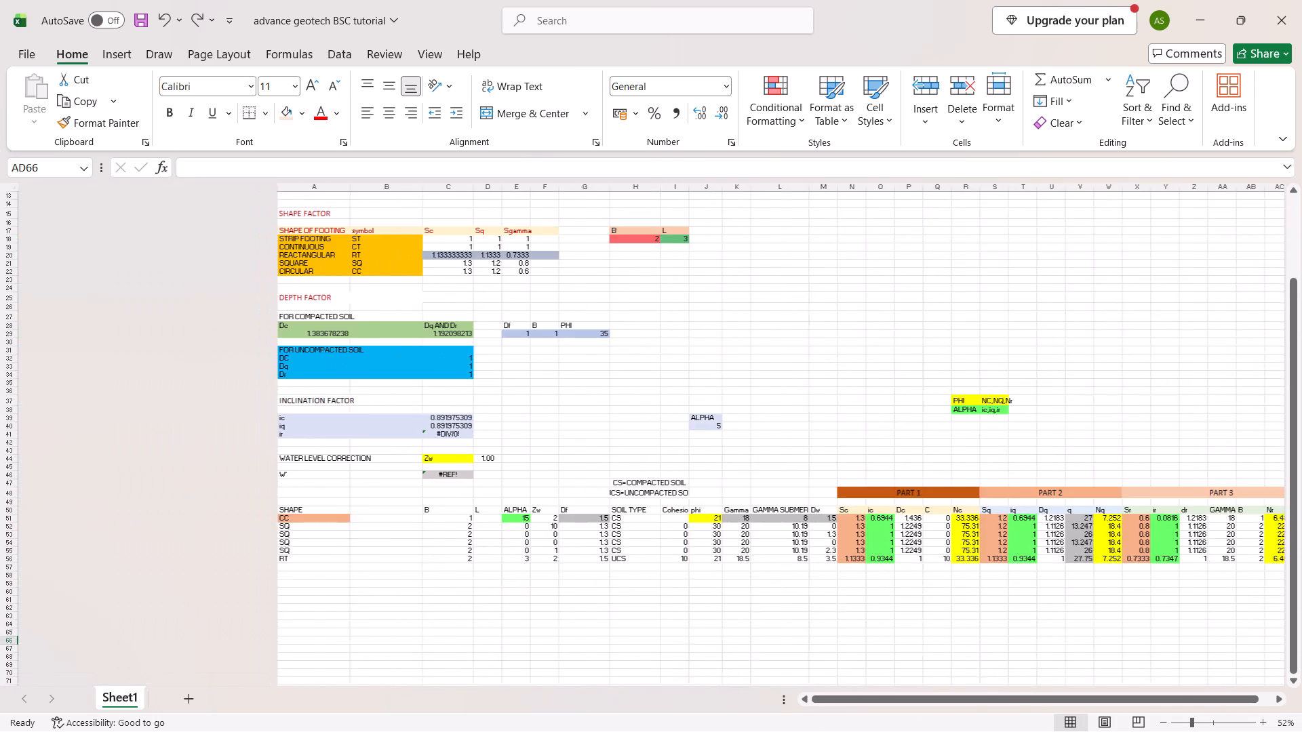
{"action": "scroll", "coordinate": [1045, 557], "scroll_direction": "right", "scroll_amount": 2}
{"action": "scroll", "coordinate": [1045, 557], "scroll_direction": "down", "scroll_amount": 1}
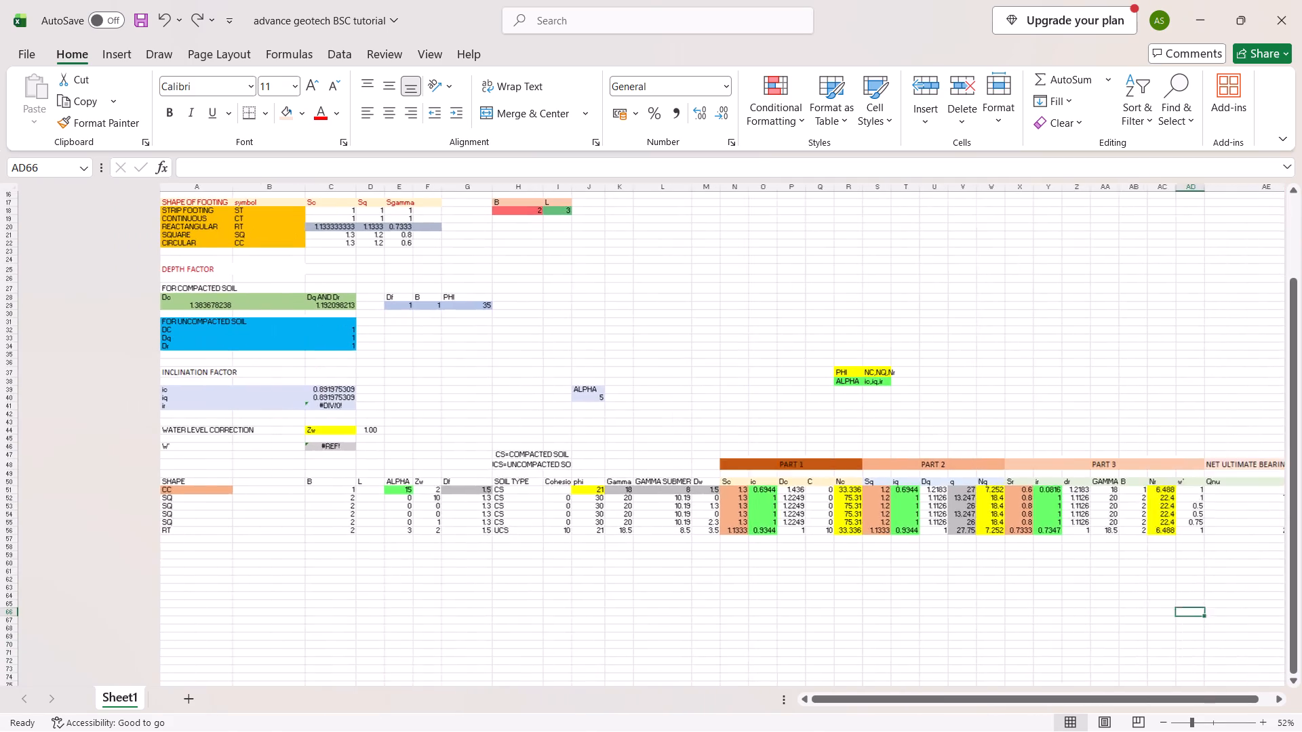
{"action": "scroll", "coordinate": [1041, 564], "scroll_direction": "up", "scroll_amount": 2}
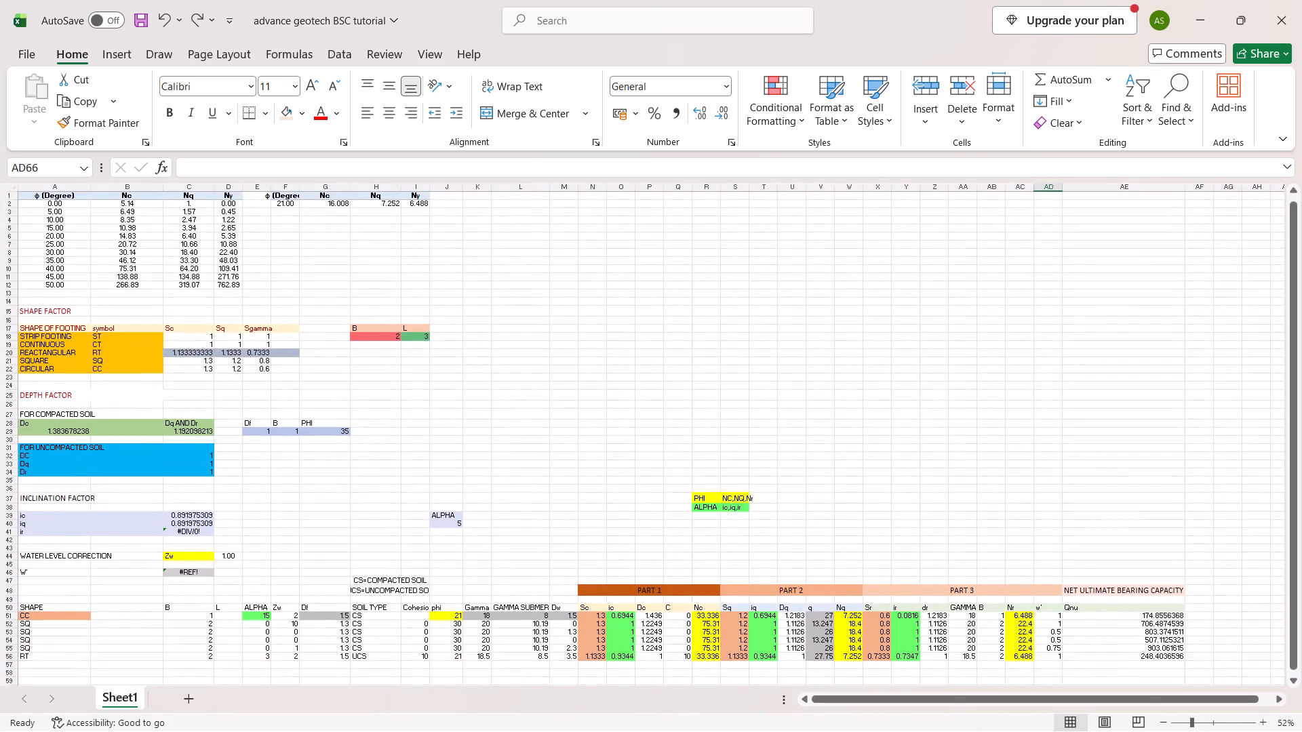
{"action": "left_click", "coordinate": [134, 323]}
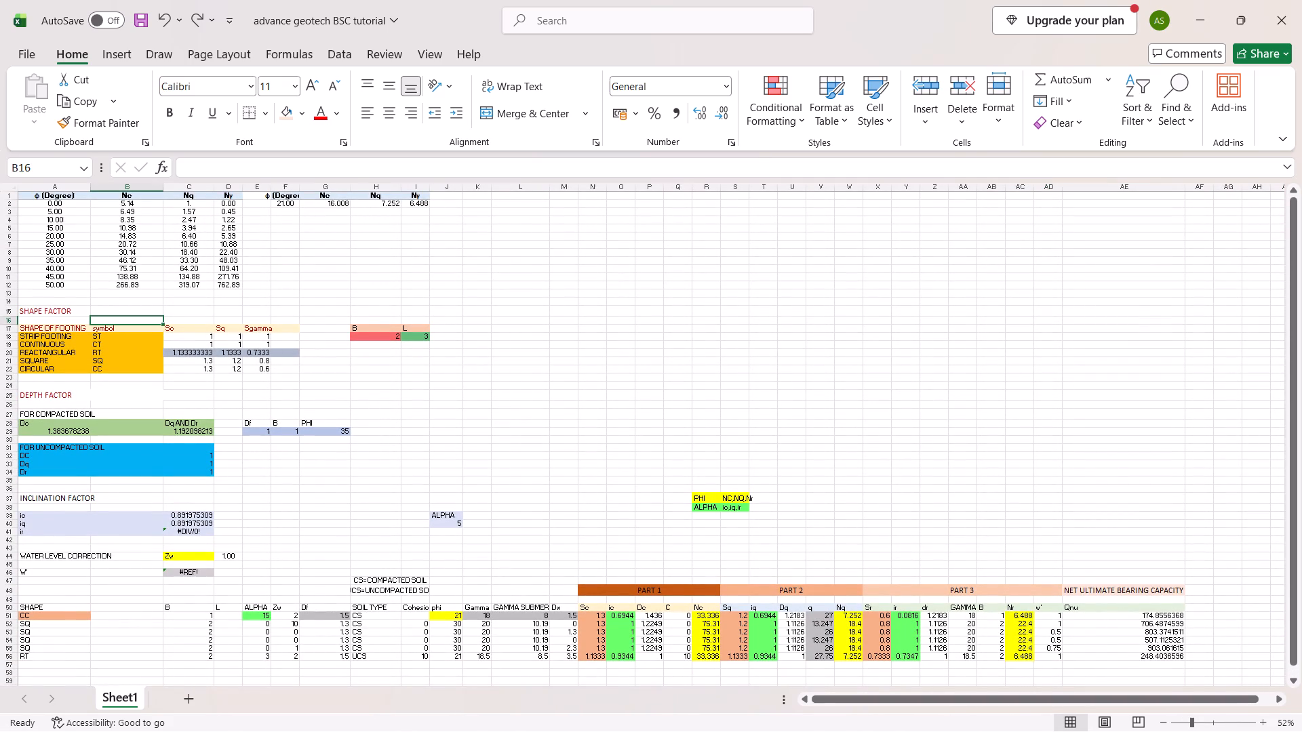
Review the finished sheet from the bearing capacity factor tables down to the PART 1 to 3 calculation table.
{"action": "left_click_drag", "start_coordinate": [113, 329], "coordinate": [118, 373]}
{"action": "left_click", "coordinate": [216, 450]}
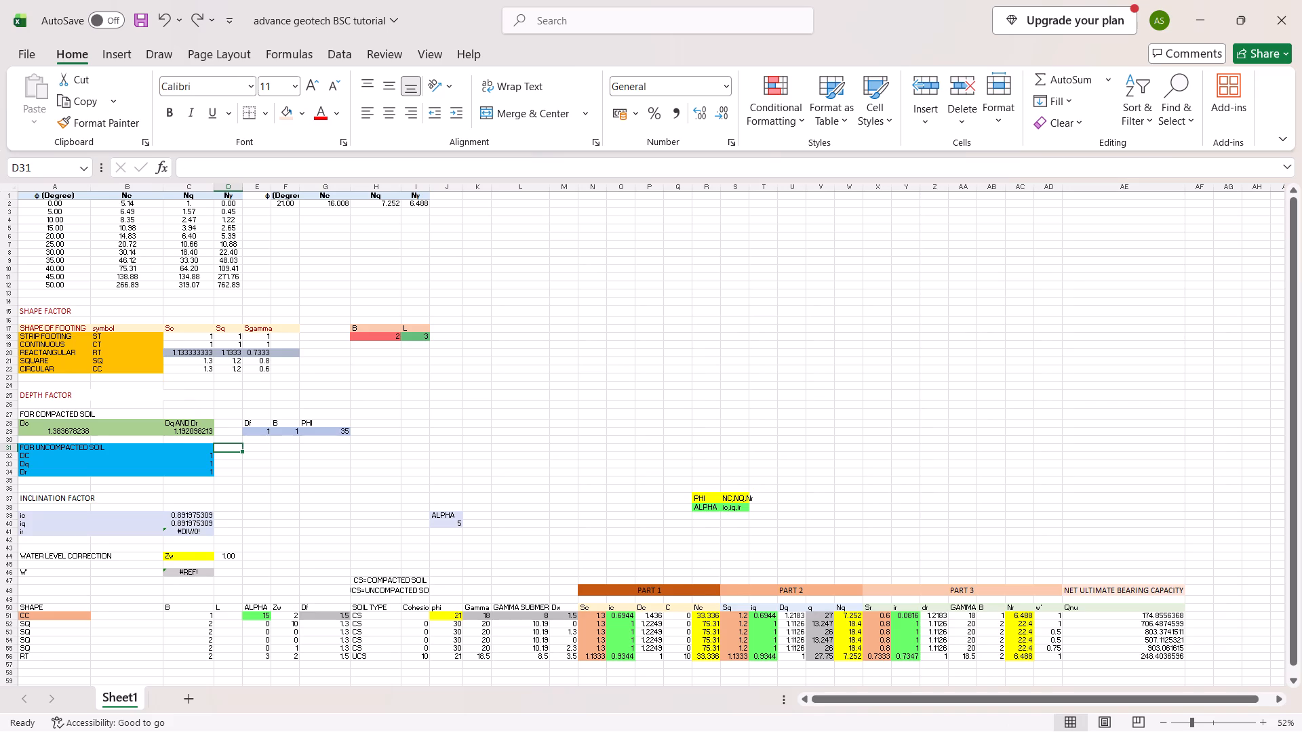
{"action": "scroll", "coordinate": [286, 492], "scroll_direction": "right", "scroll_amount": 1}
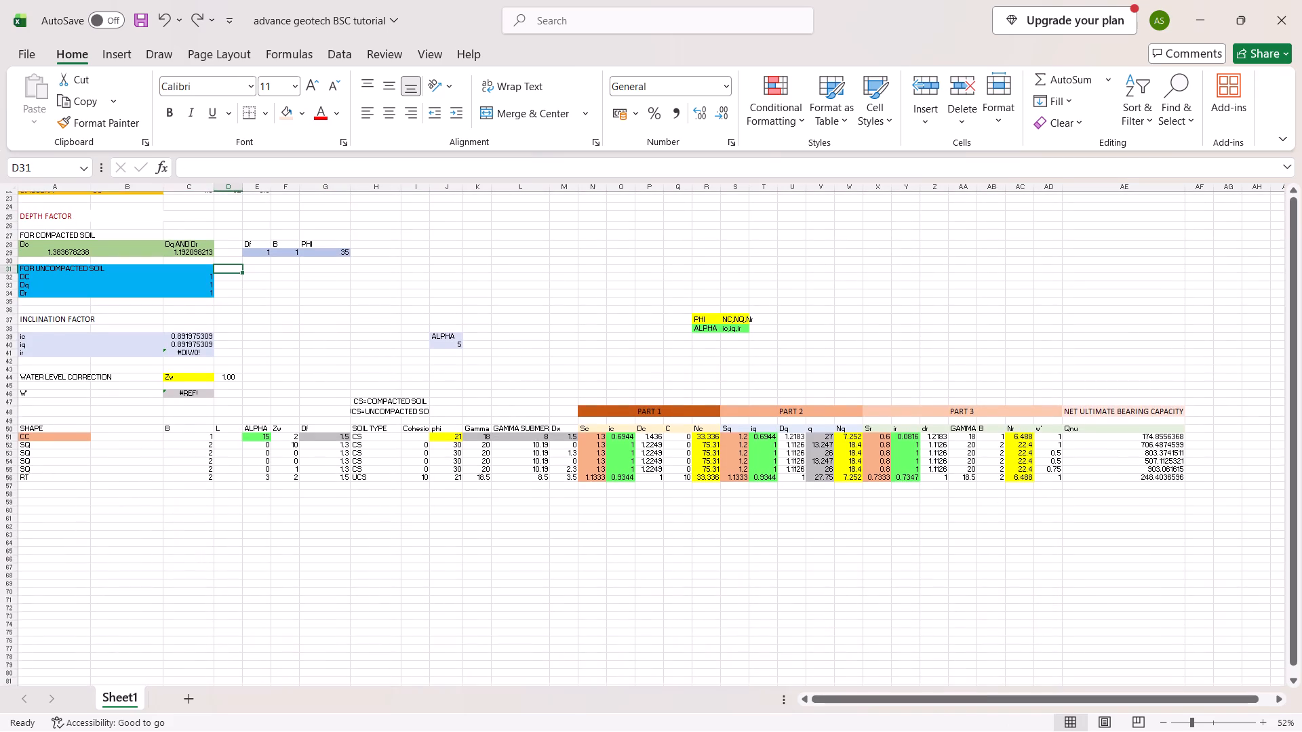
{"action": "scroll", "coordinate": [286, 492], "scroll_direction": "right", "scroll_amount": 1}
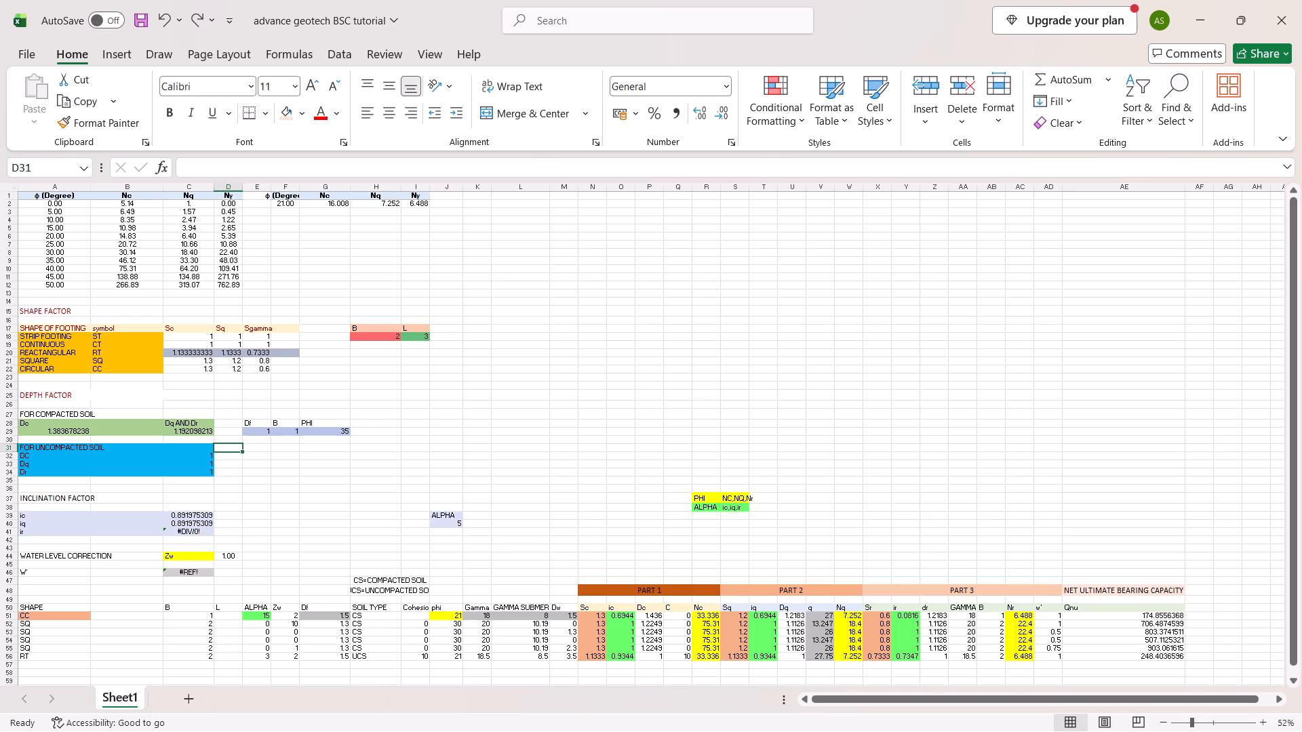
{"action": "scroll", "coordinate": [340, 487], "scroll_direction": "down", "scroll_amount": 1}
{"action": "scroll", "coordinate": [340, 487], "scroll_direction": "up", "scroll_amount": 1}
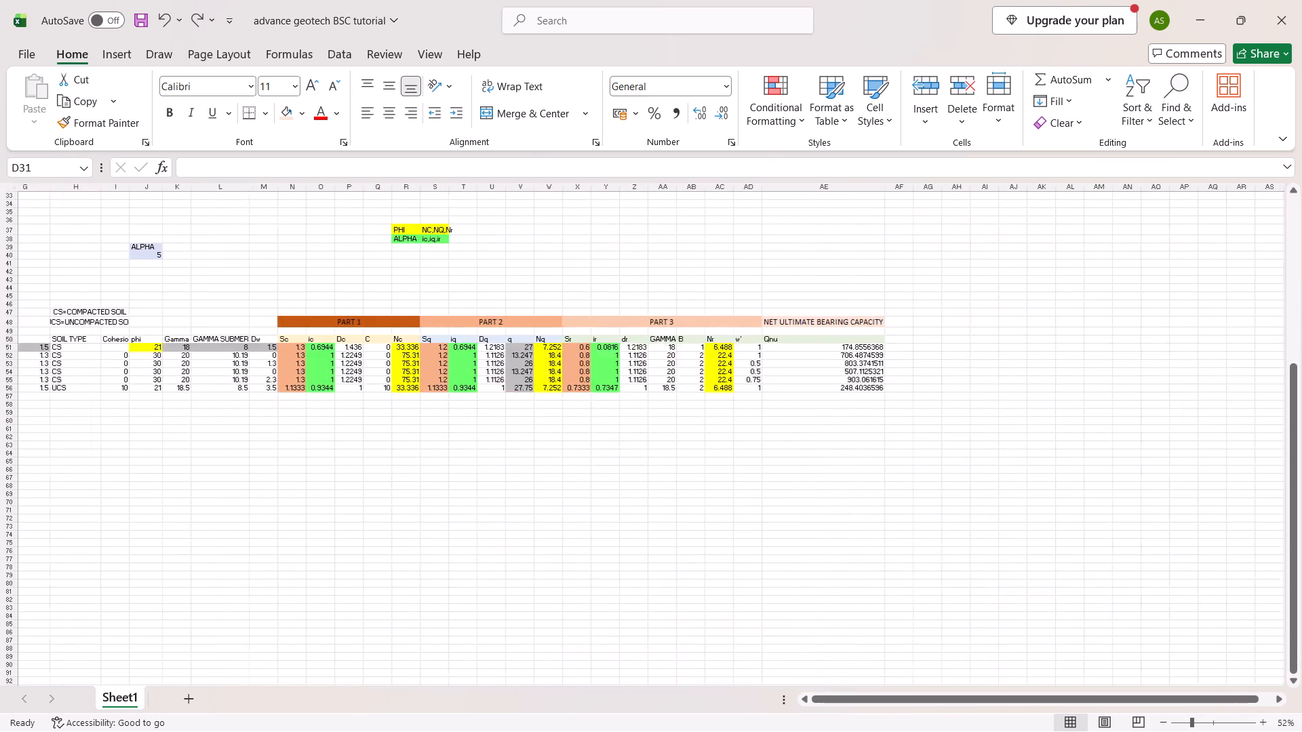
{"action": "scroll", "coordinate": [340, 487], "scroll_direction": "up", "scroll_amount": 1}
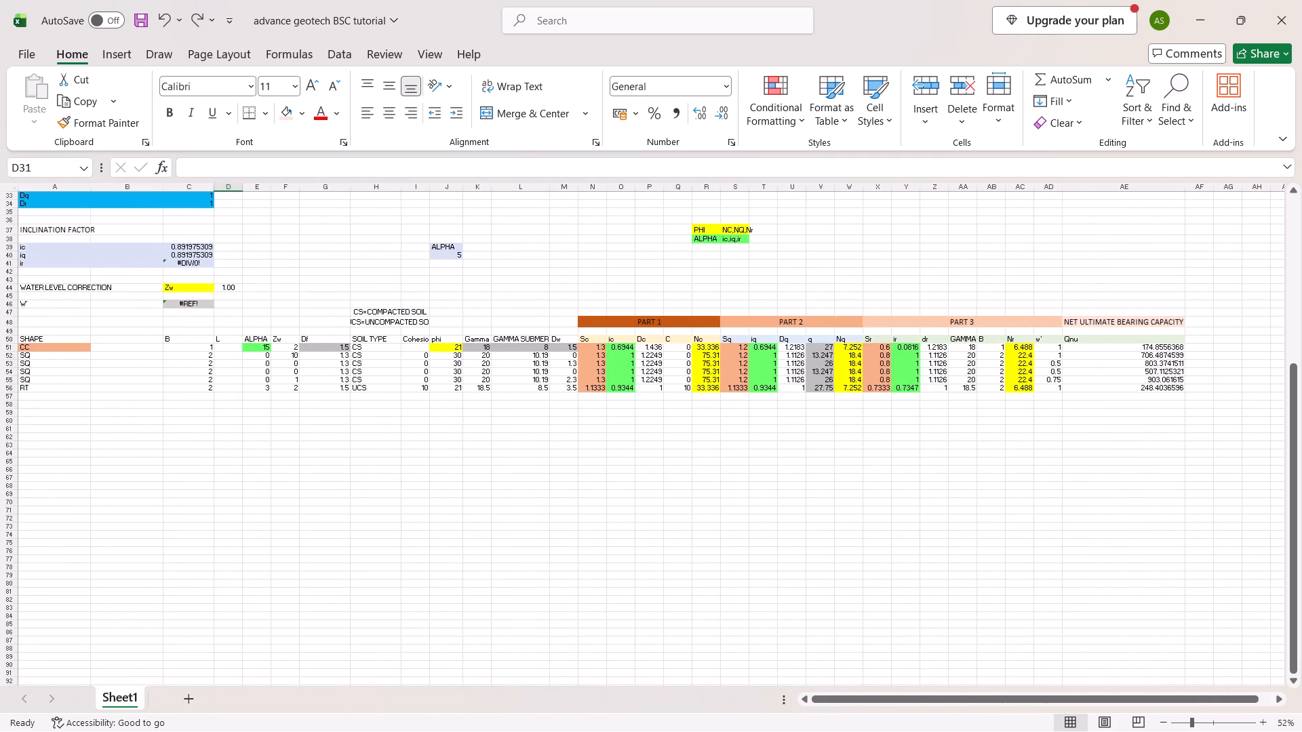
{"action": "scroll", "coordinate": [340, 487], "scroll_direction": "up", "scroll_amount": 3}
{"action": "scroll", "coordinate": [370, 512], "scroll_direction": "down", "scroll_amount": 1}
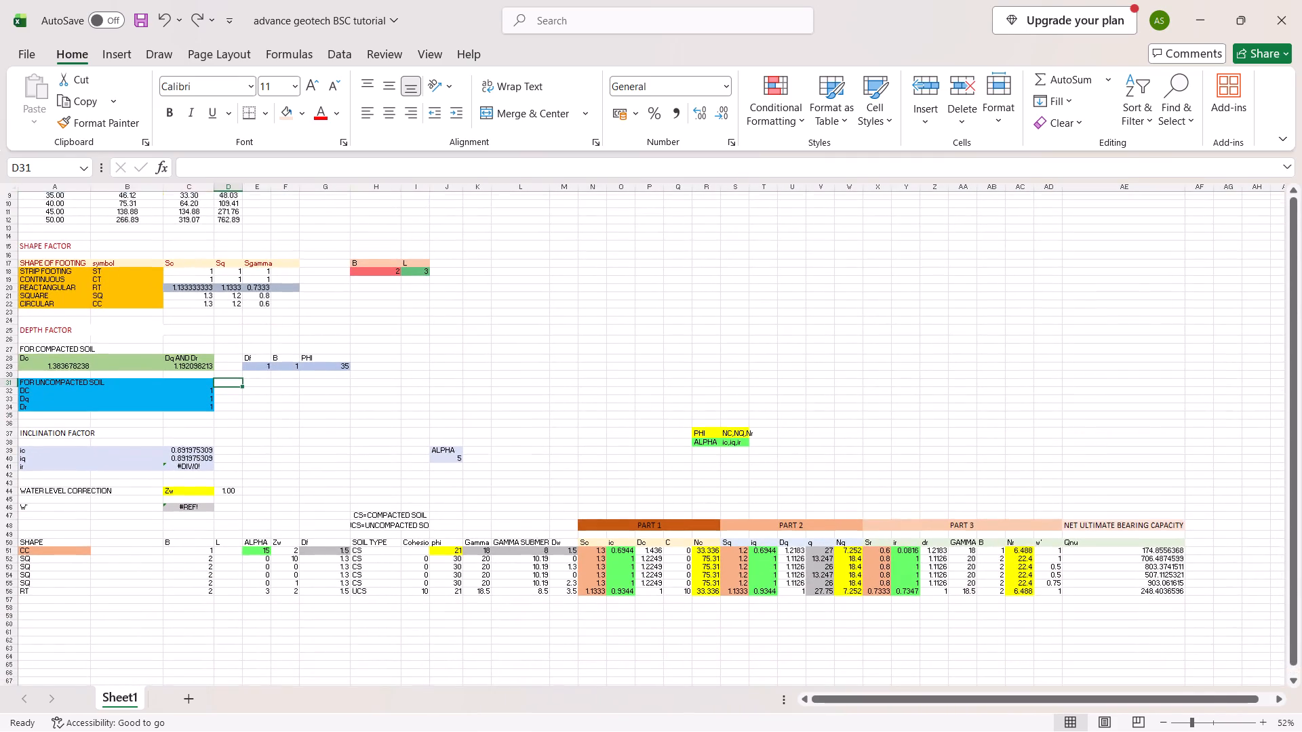
{"action": "scroll", "coordinate": [370, 512], "scroll_direction": "down", "scroll_amount": 1}
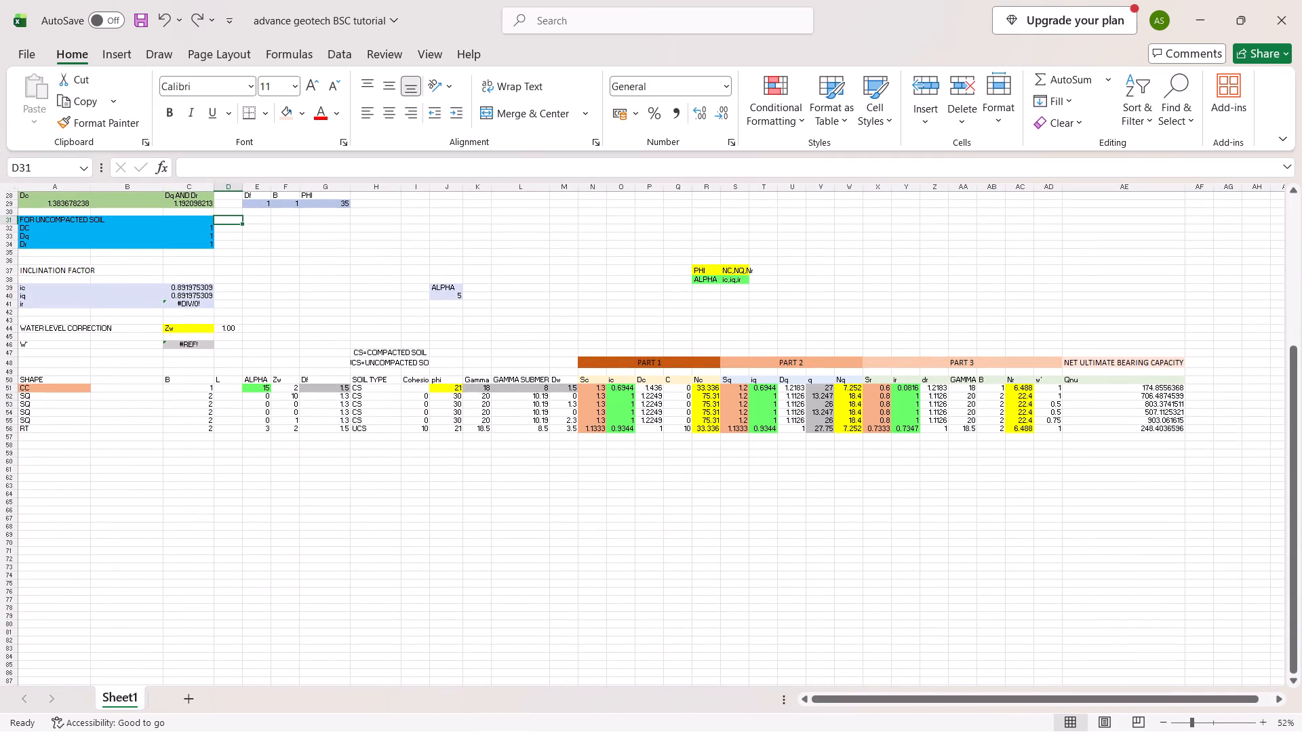
{"action": "scroll", "coordinate": [18, 499], "scroll_direction": "down", "scroll_amount": 1}
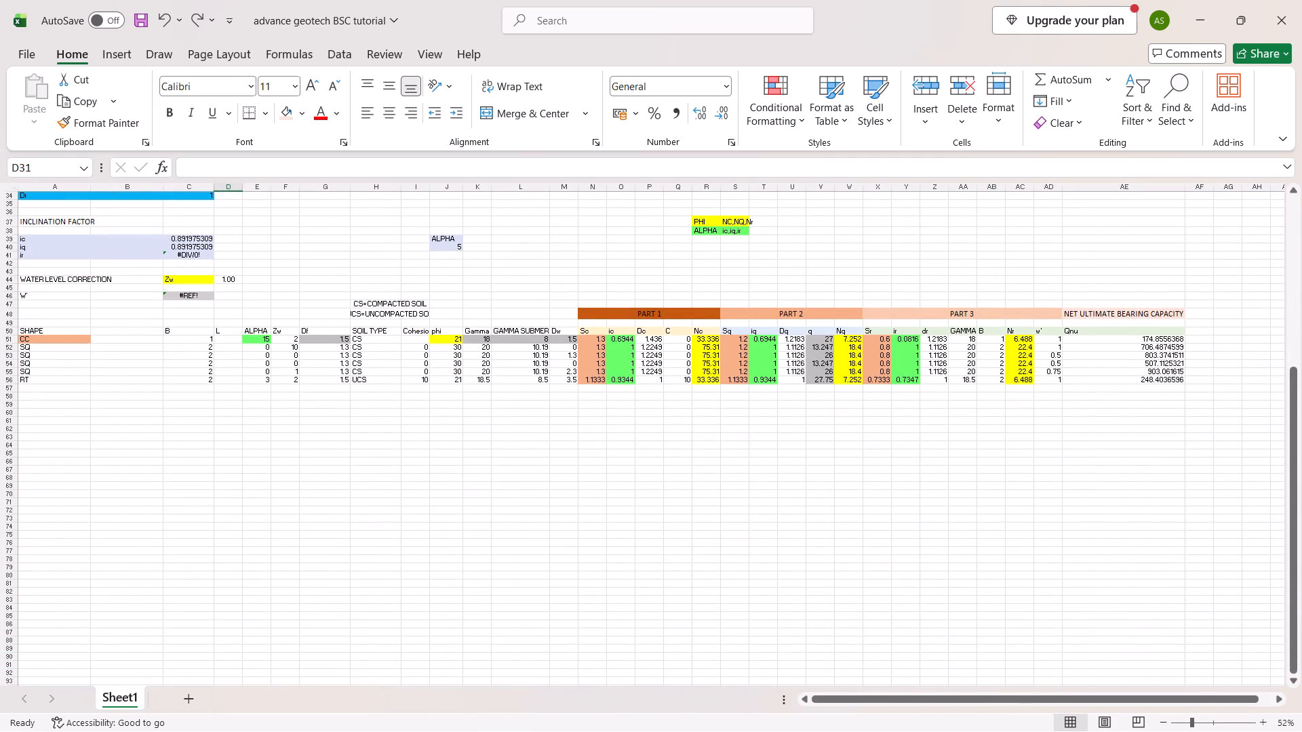
{"action": "scroll", "coordinate": [336, 516], "scroll_direction": "up", "scroll_amount": 2}
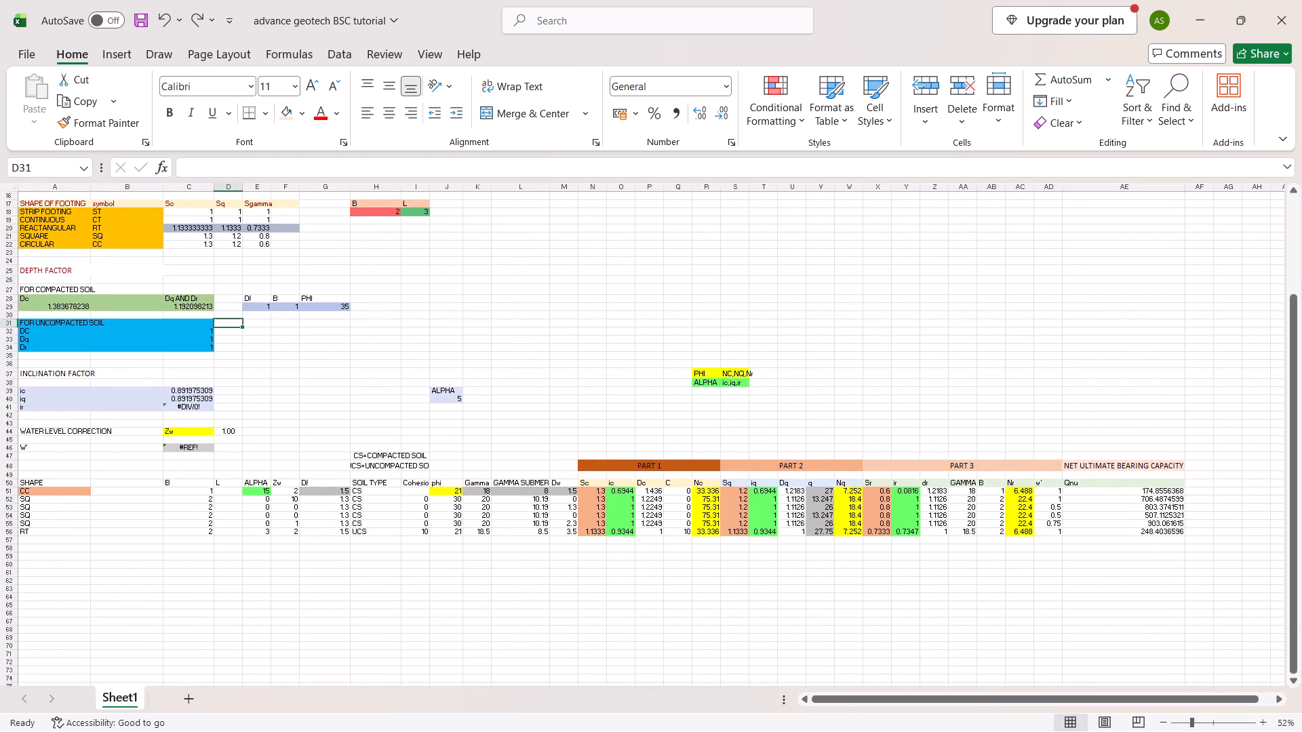
{"action": "scroll", "coordinate": [240, 521], "scroll_direction": "up", "scroll_amount": 1}
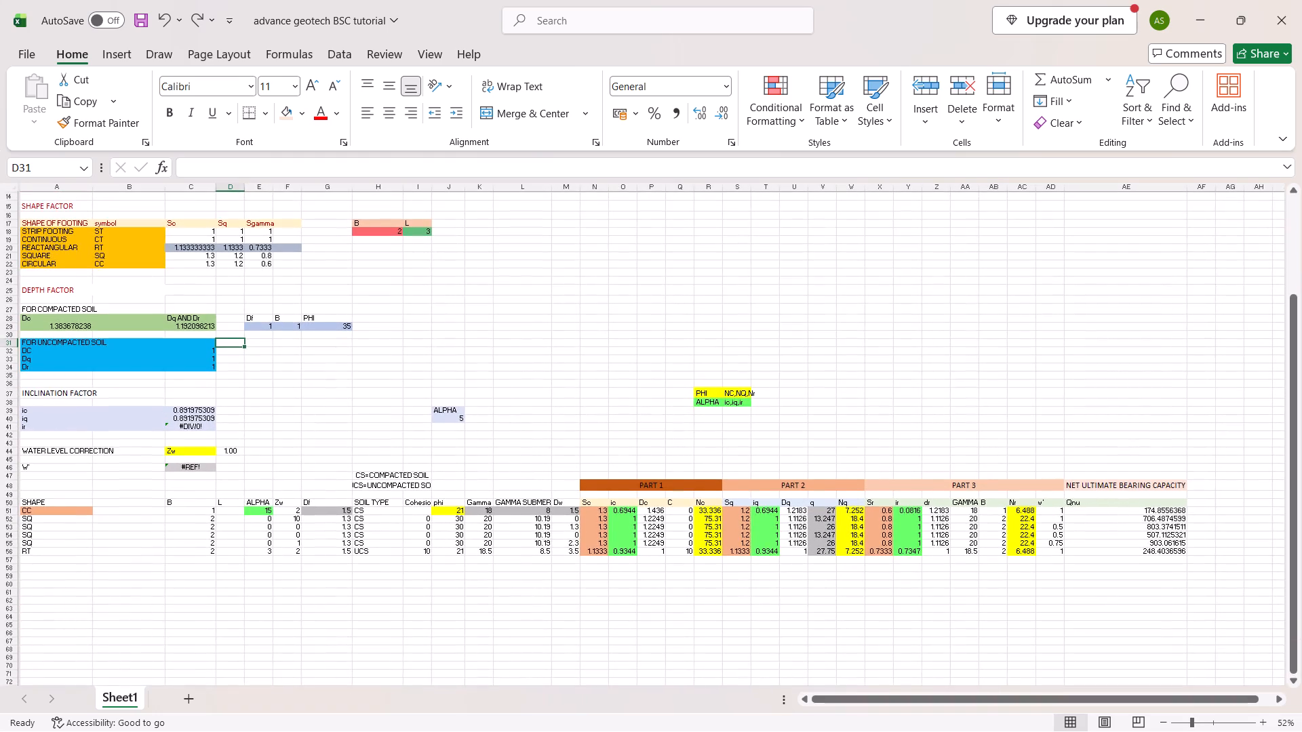
{"action": "scroll", "coordinate": [240, 521], "scroll_direction": "up", "scroll_amount": 1}
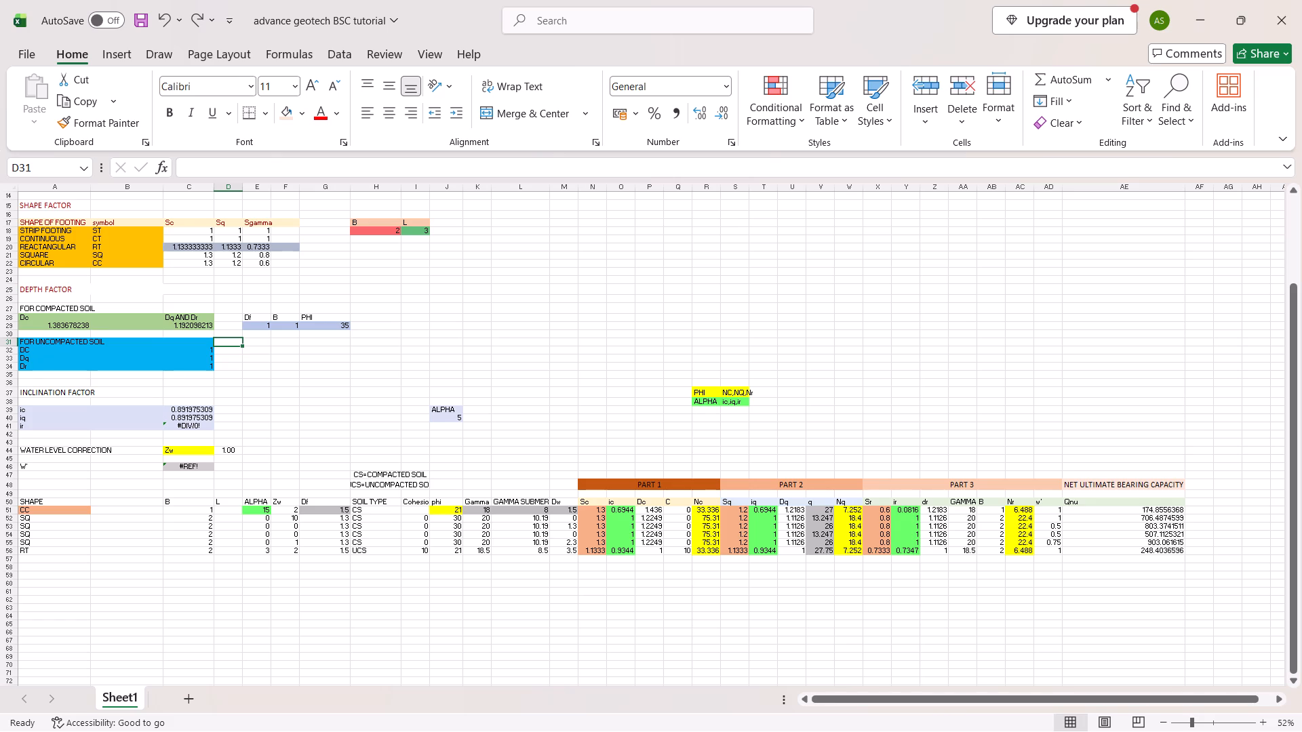
{"action": "scroll", "coordinate": [438, 507], "scroll_direction": "up", "scroll_amount": 1}
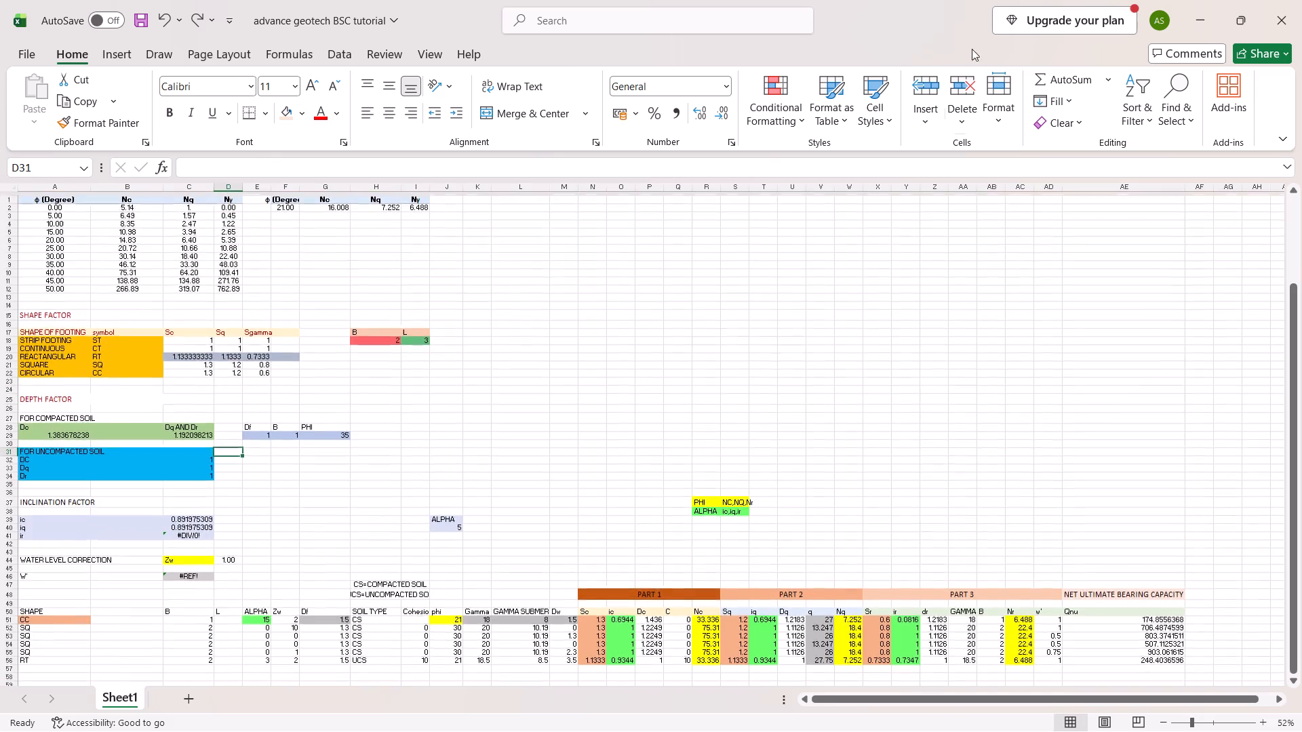
Save the advance geotech BSC tutorial workbook under its existing name and close it.
{"action": "left_click", "coordinate": [1268, 11]}
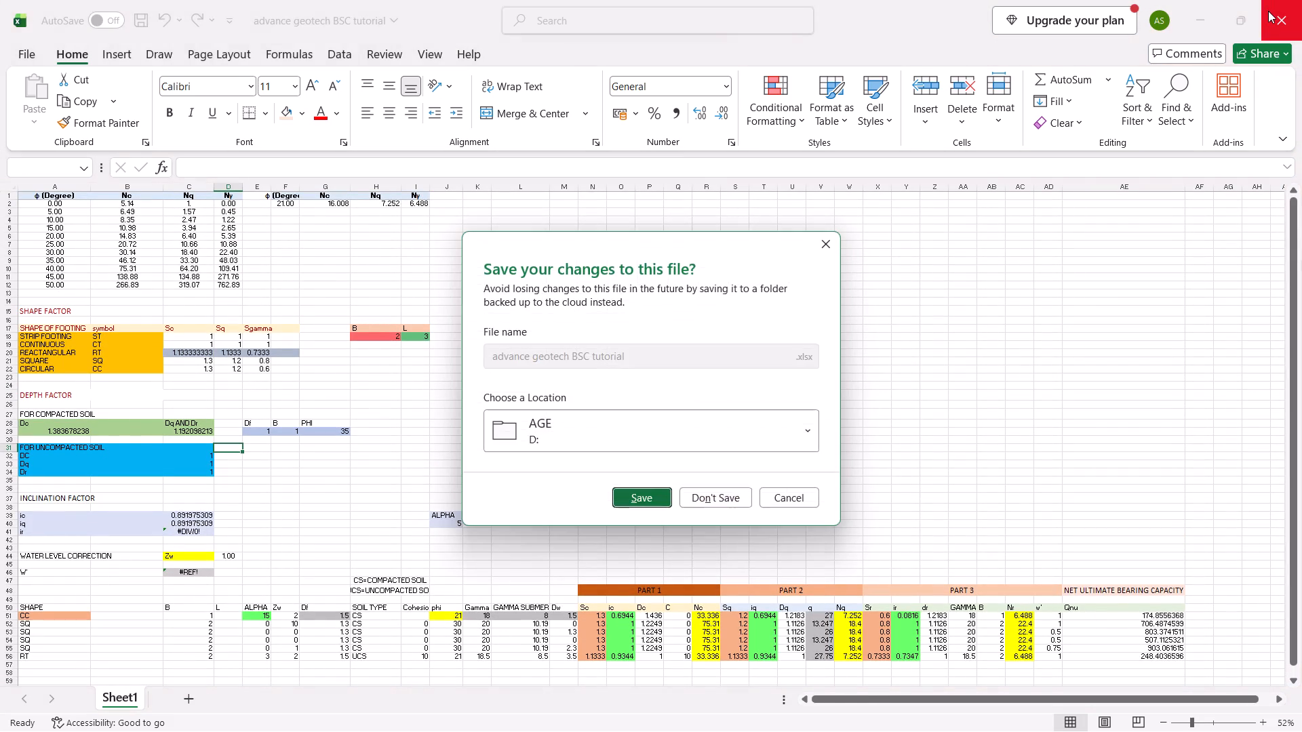
{"action": "left_click", "coordinate": [822, 239]}
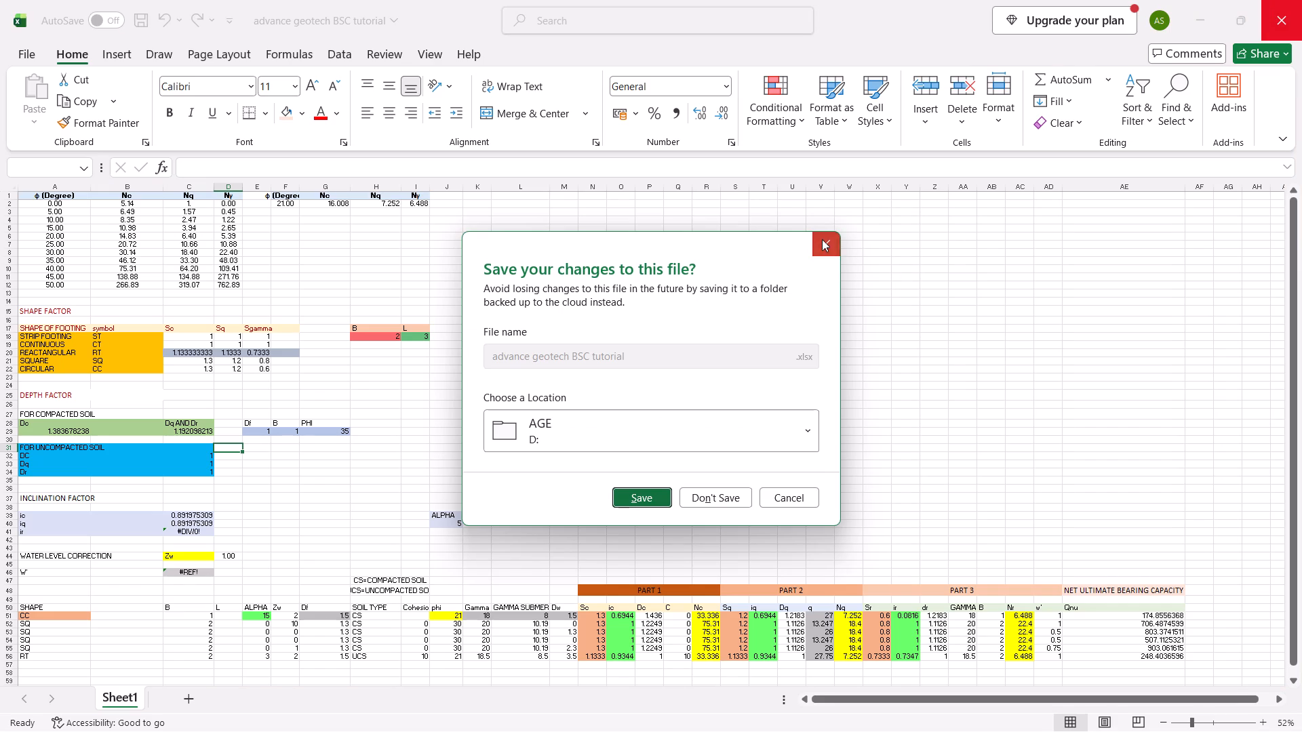
{"action": "left_click", "coordinate": [146, 21]}
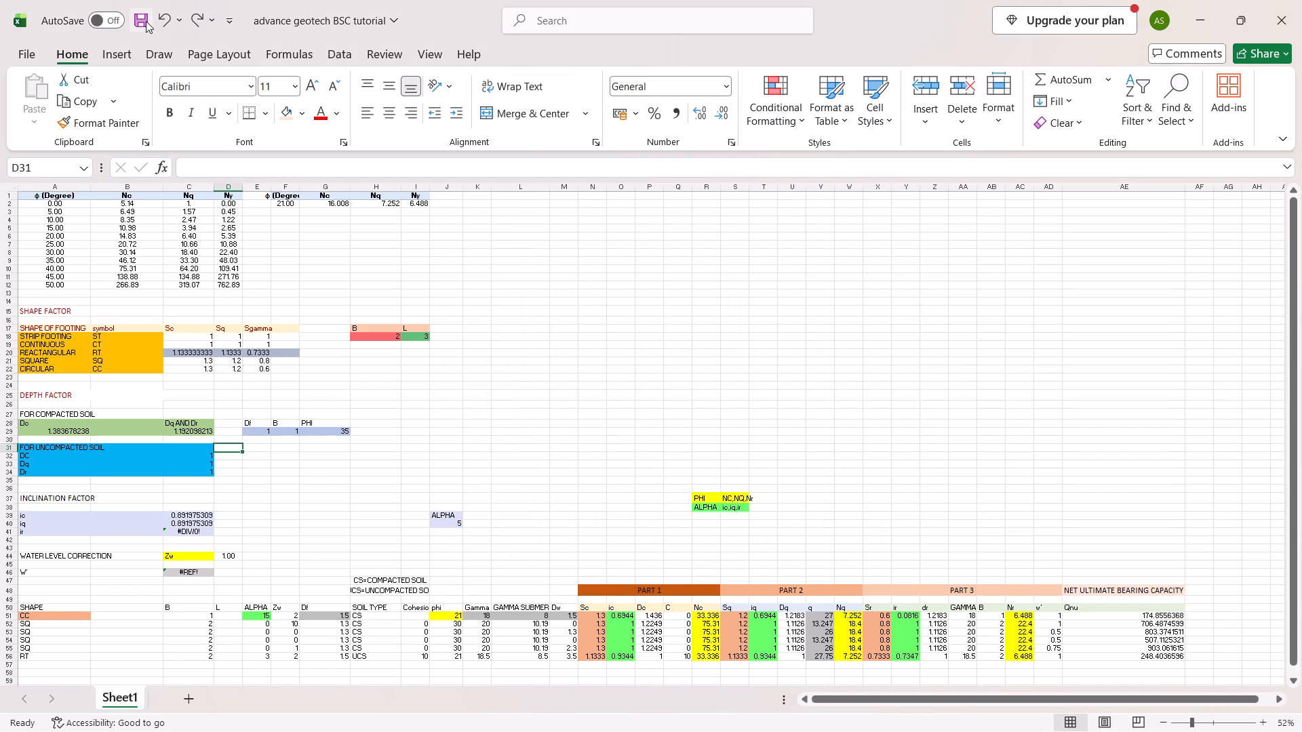
{"action": "left_click", "coordinate": [146, 21]}
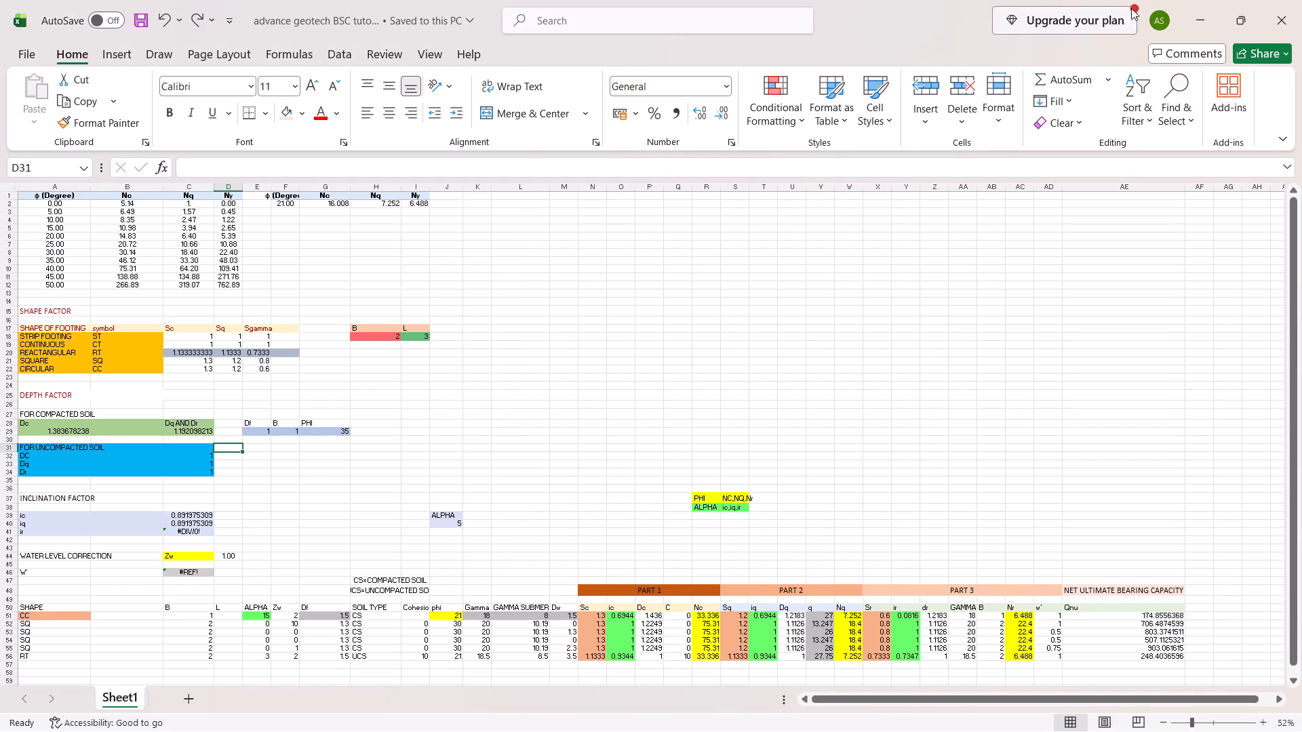
{"action": "left_click", "coordinate": [1283, 19]}
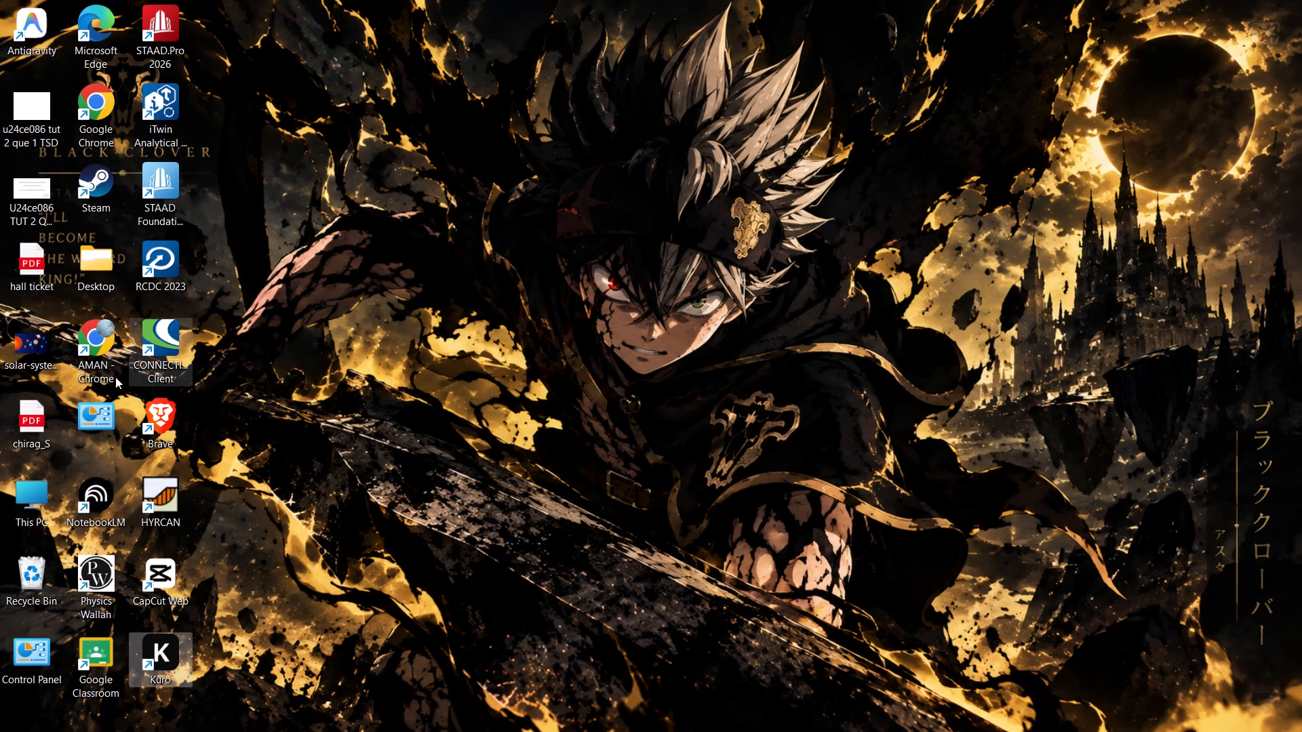
Switch to File Explorer and reopen the advance geotech BSC tutorial workbook from the AGE folder on drive D:.
{"action": "double_click", "coordinate": [19, 493]}
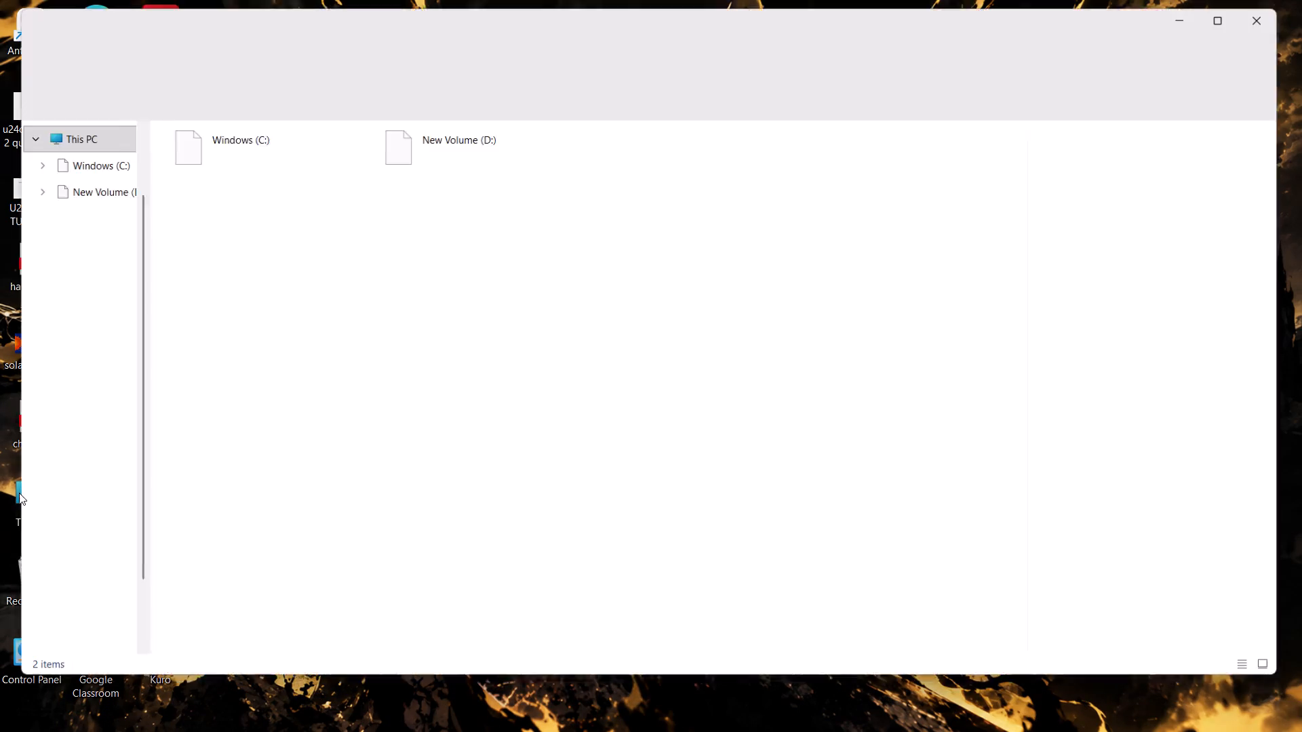
{"action": "double_click", "coordinate": [541, 131]}
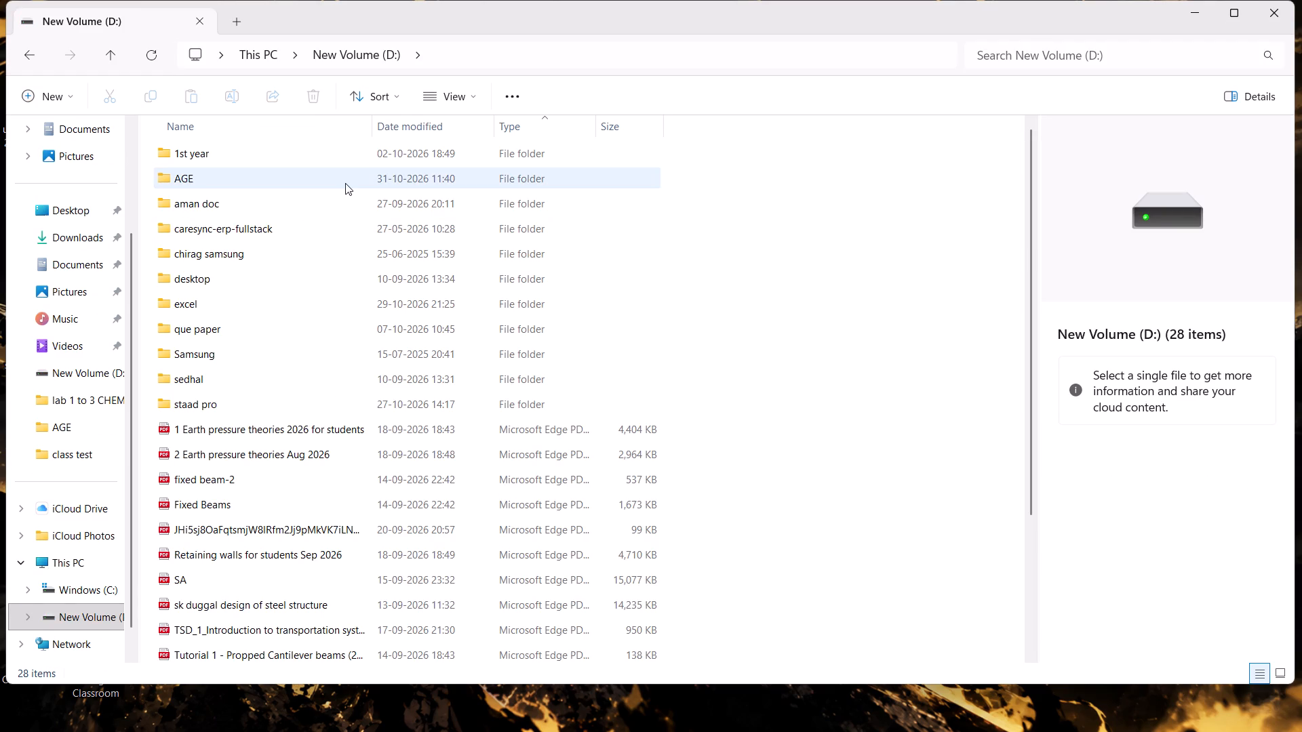
{"action": "double_click", "coordinate": [345, 183]}
{"action": "double_click", "coordinate": [345, 183]}
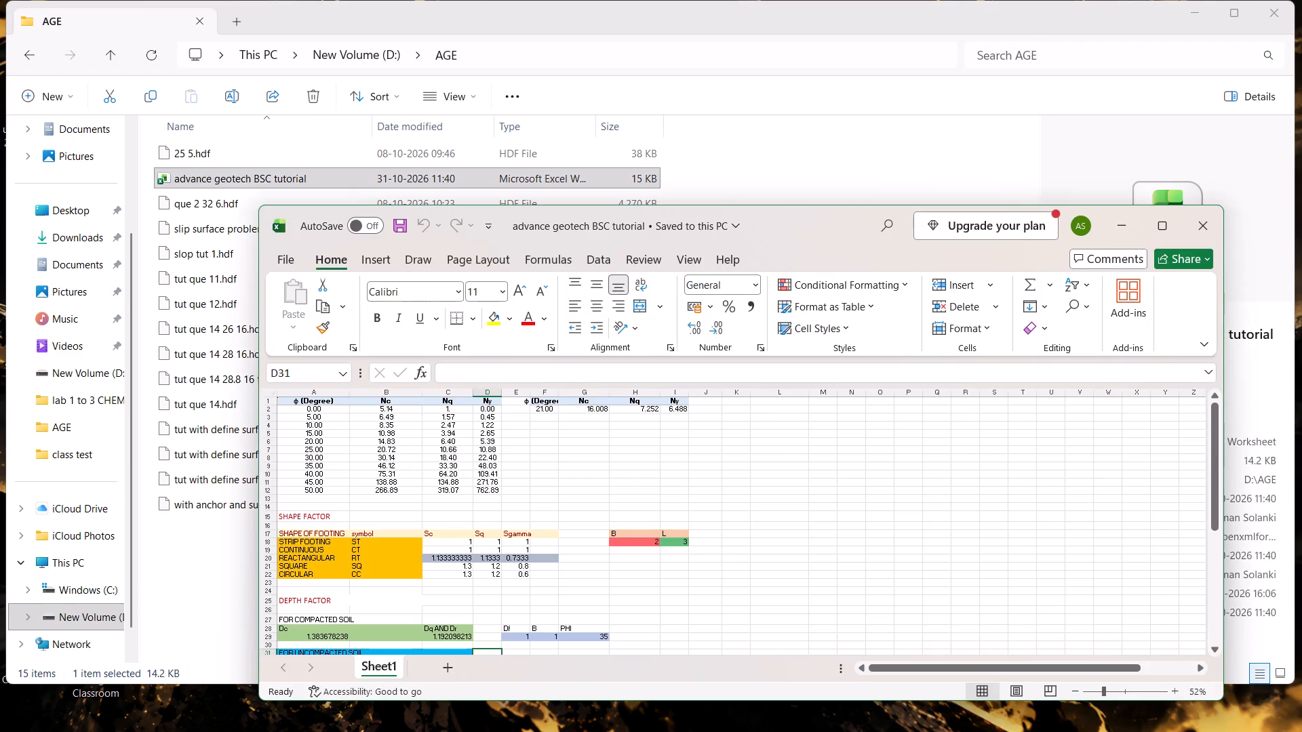
Check the factor tables and coloured headings in the reopened workbook, and close it along with the folder window.
{"action": "scroll", "coordinate": [714, 535], "scroll_direction": "down", "scroll_amount": 4}
{"action": "scroll", "coordinate": [714, 535], "scroll_direction": "left", "scroll_amount": 1}
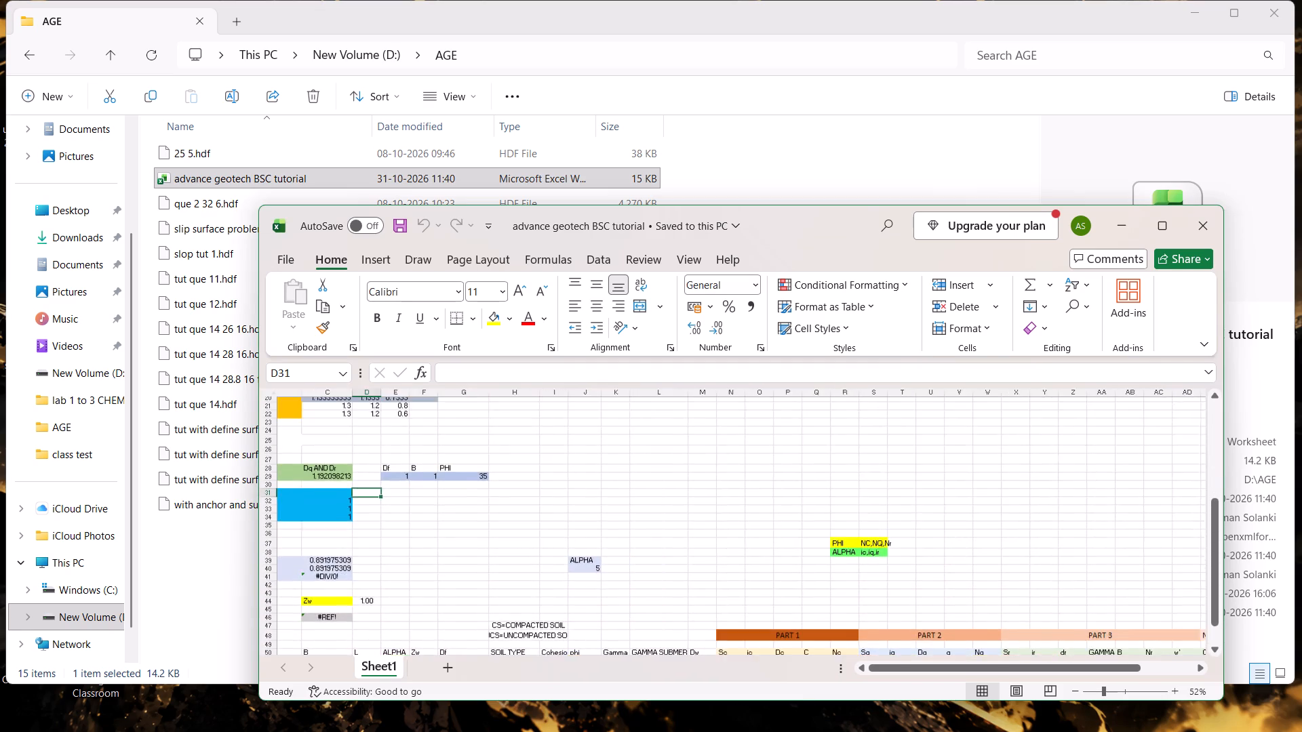
{"action": "scroll", "coordinate": [714, 535], "scroll_direction": "left", "scroll_amount": 2}
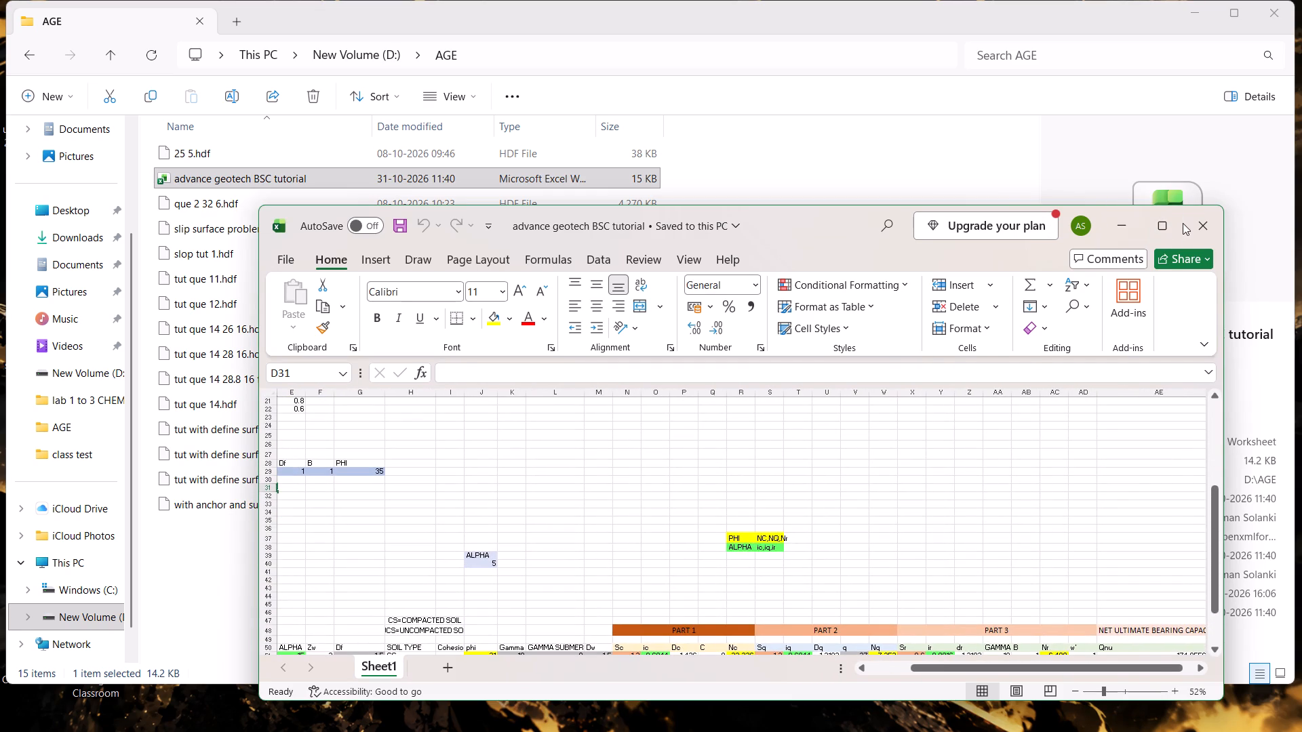
{"action": "left_click", "coordinate": [1189, 223]}
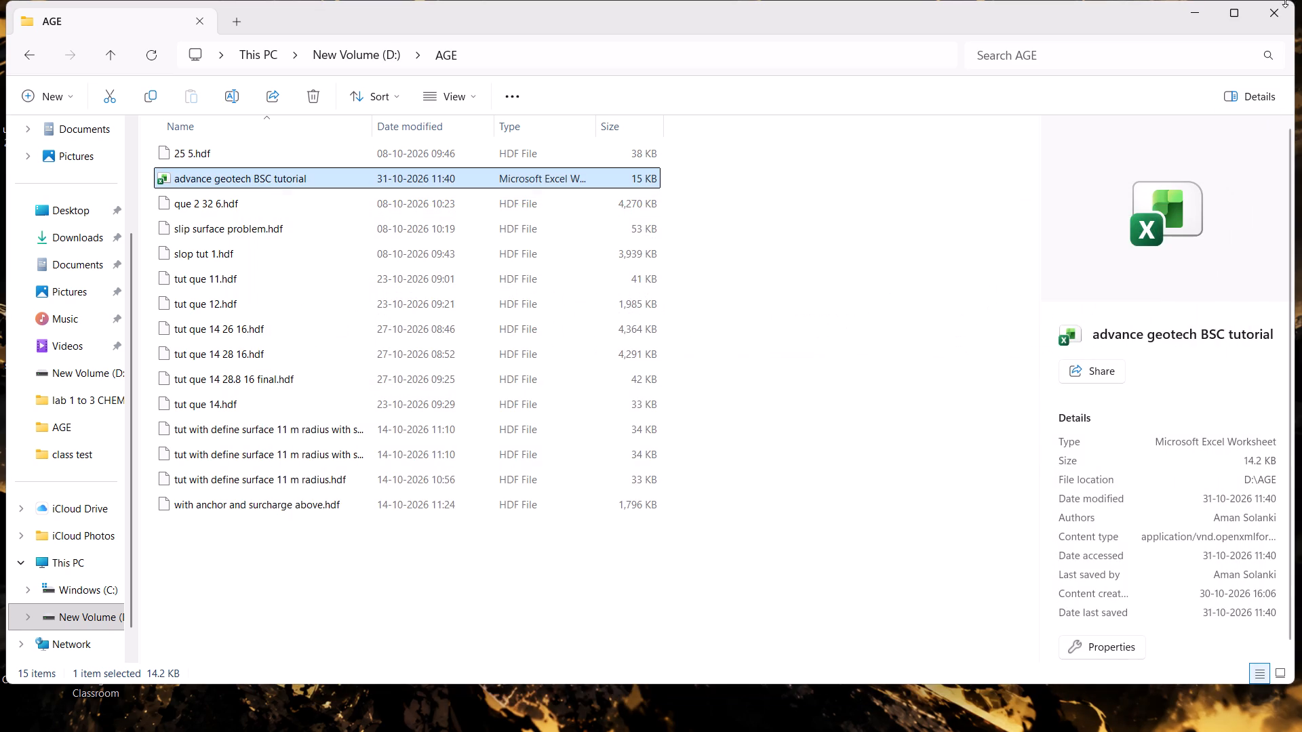
{"action": "left_click", "coordinate": [1274, 20]}
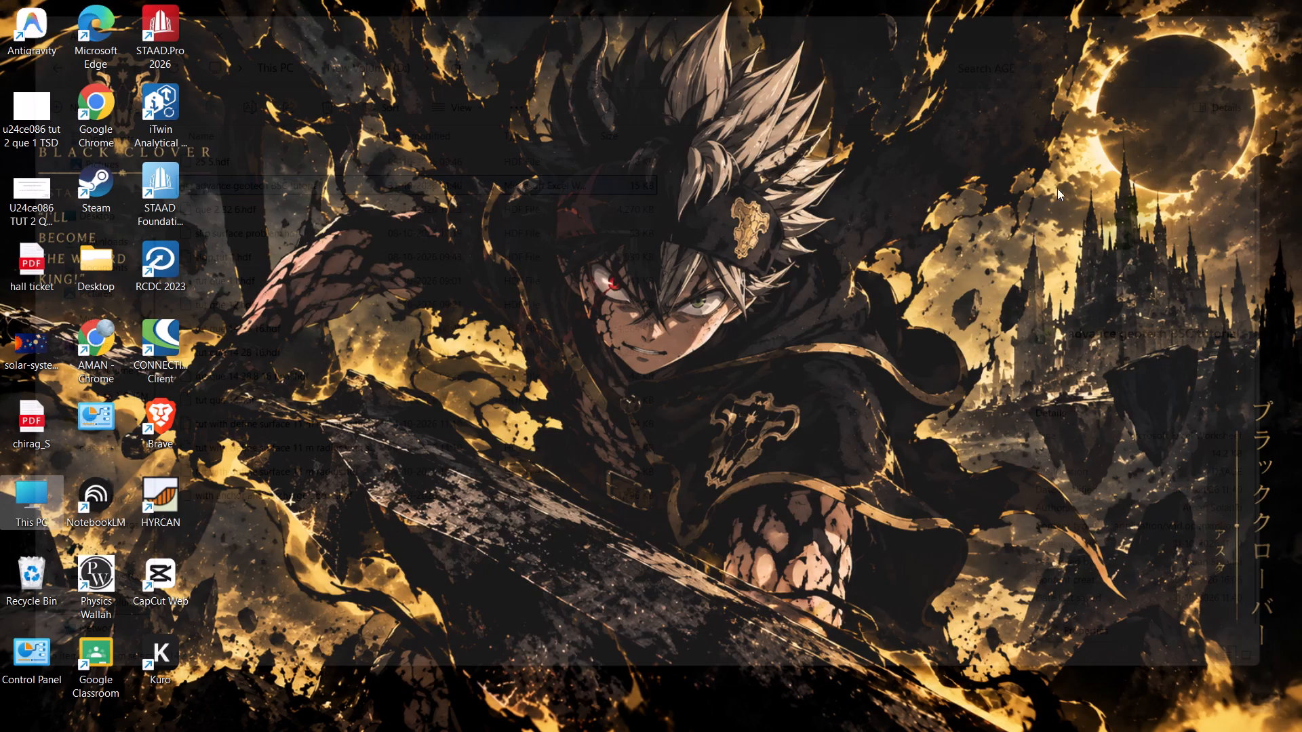
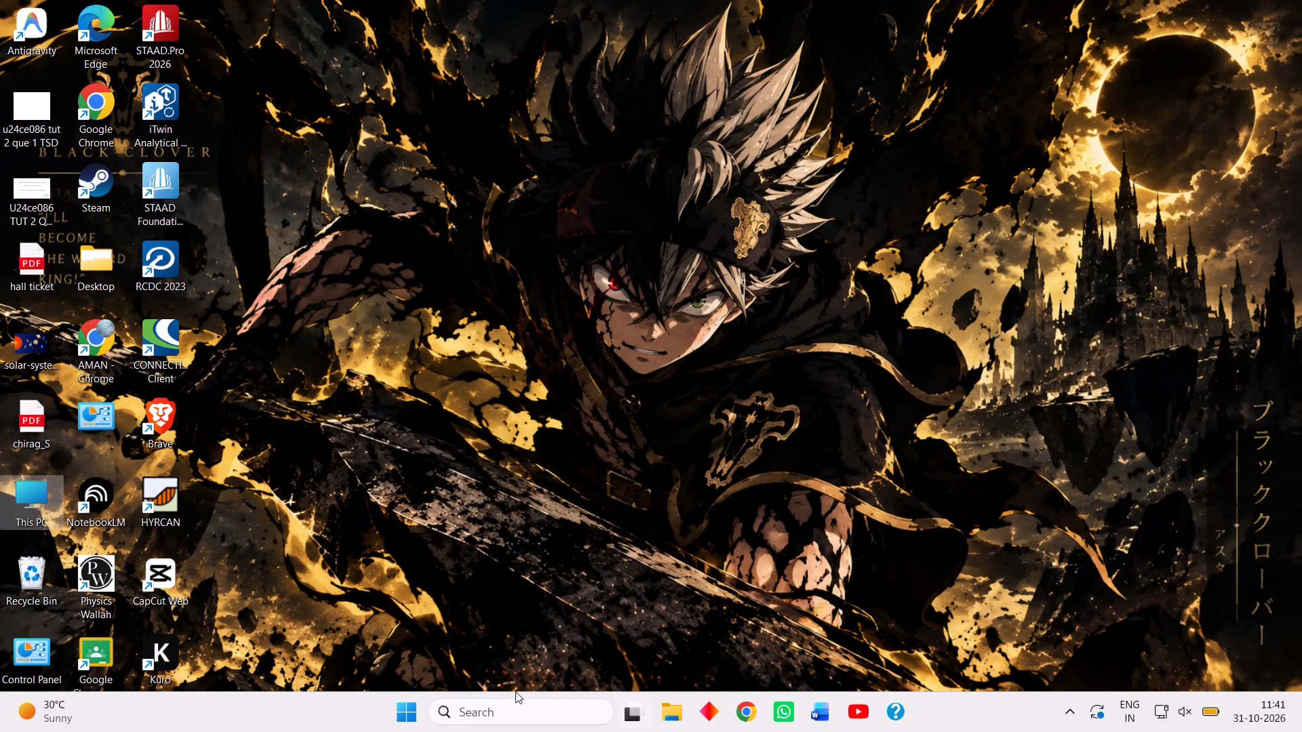
Launch the Kuro application from its desktop shortcut.
{"action": "double_click", "coordinate": [165, 649]}
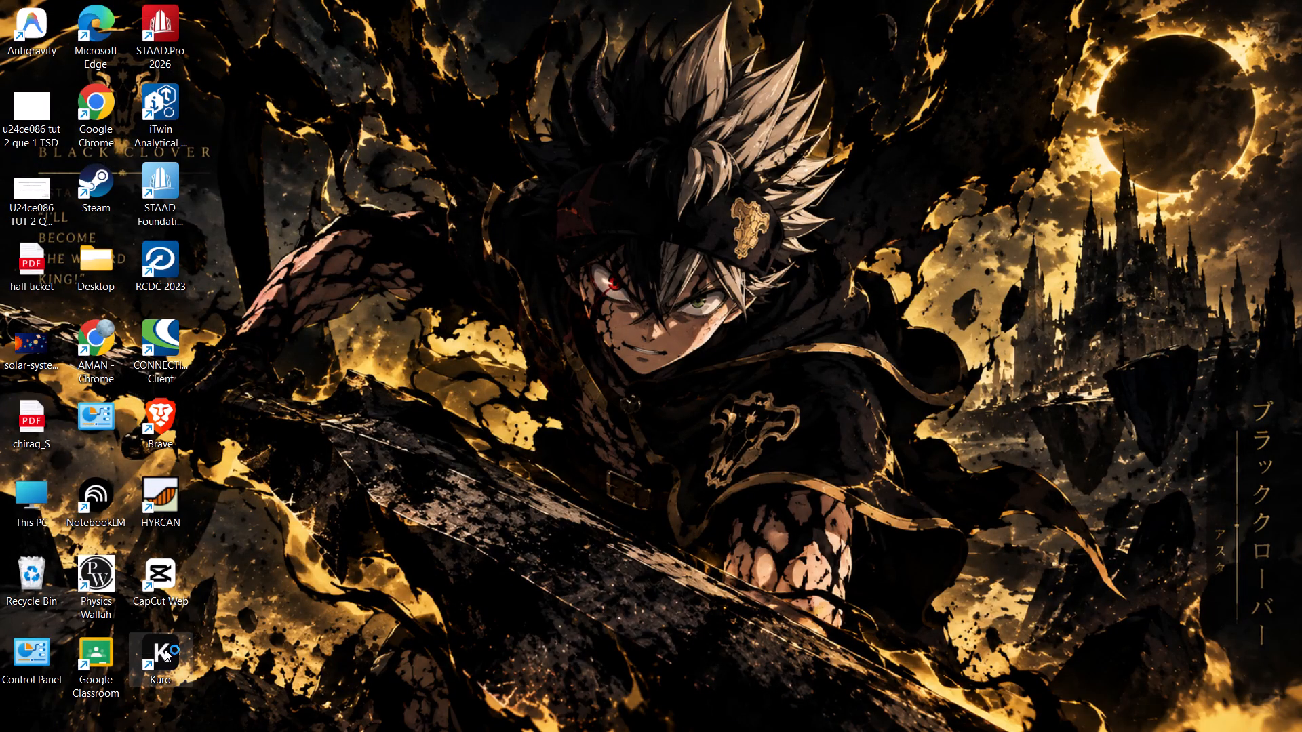
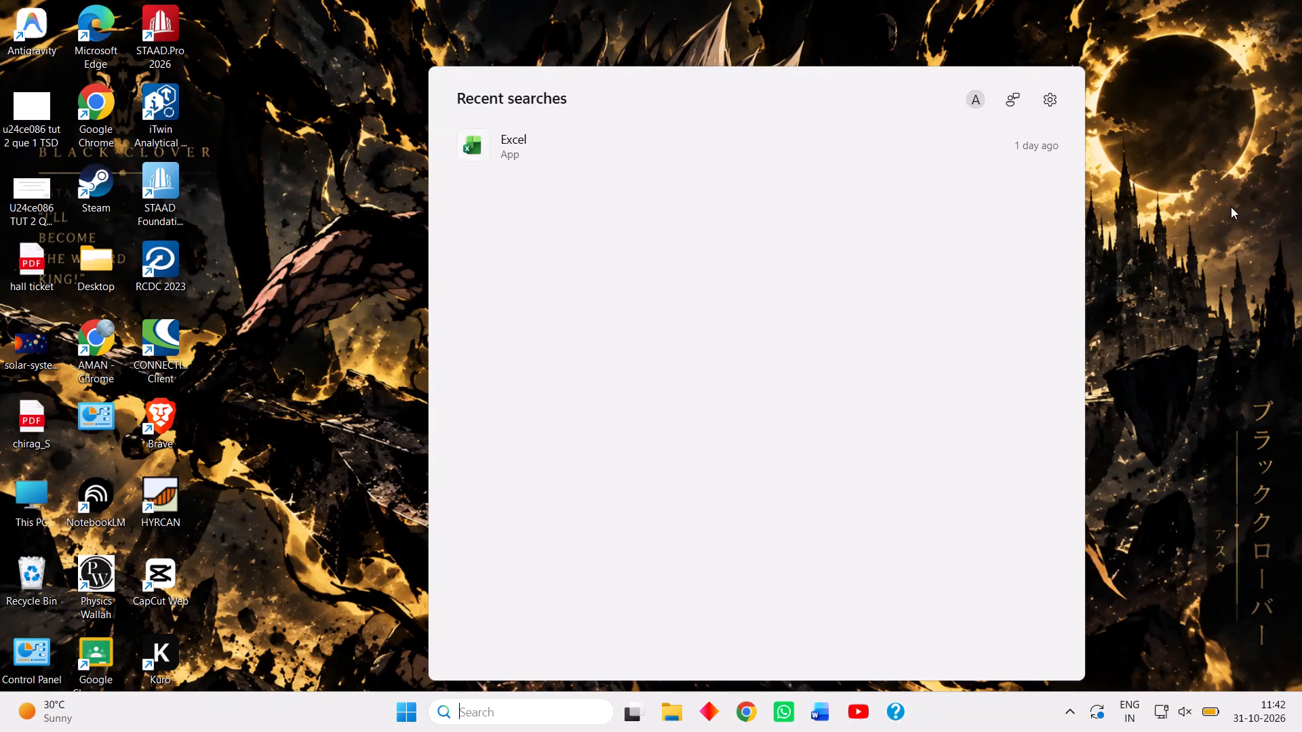
Dismiss the Windows search window and bring up the Shut Down Windows dialog from the desktop.
{"action": "left_click", "coordinate": [1231, 207]}
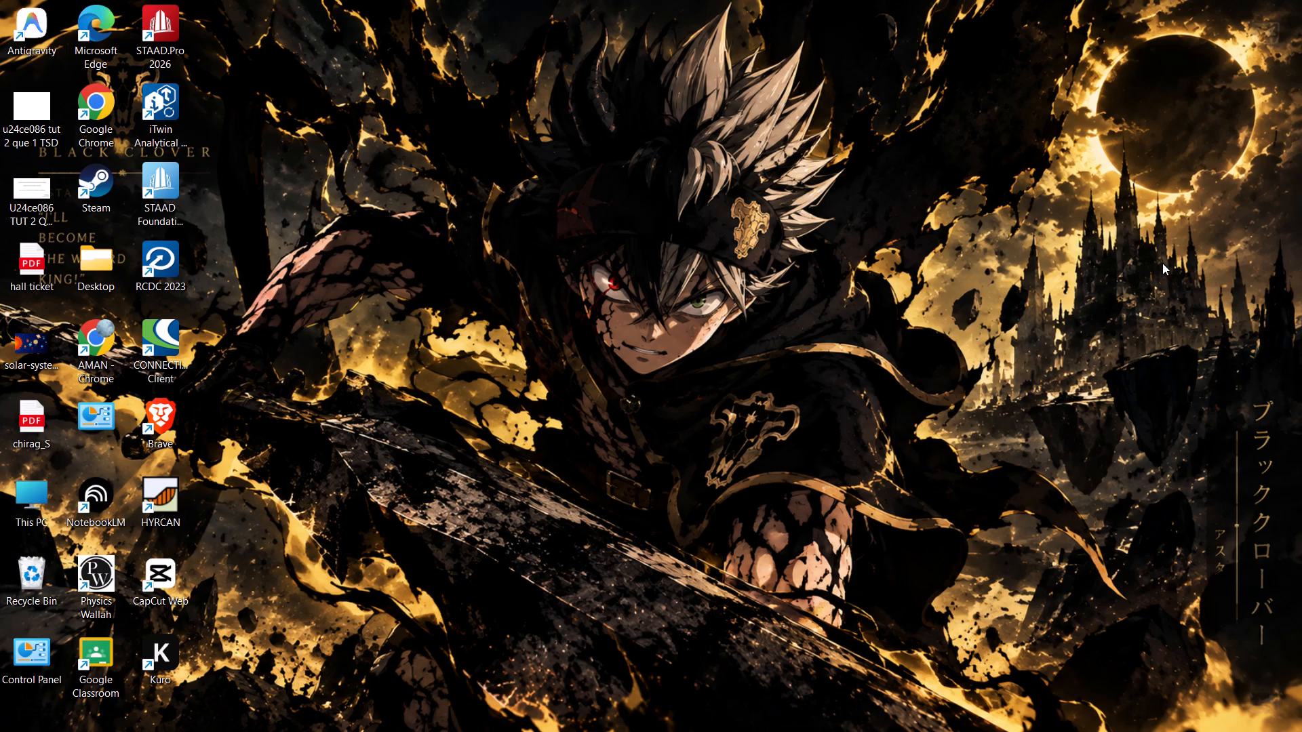
{"action": "key", "text": "alt+F4"}
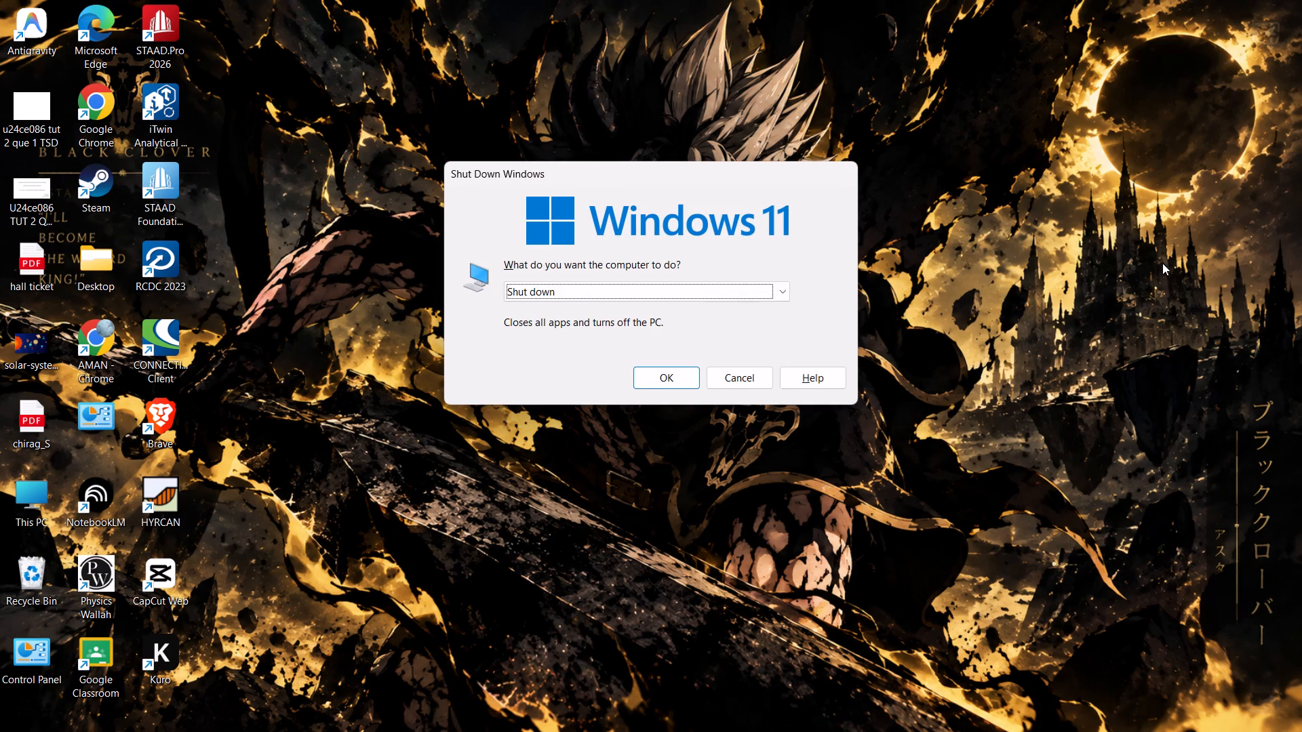